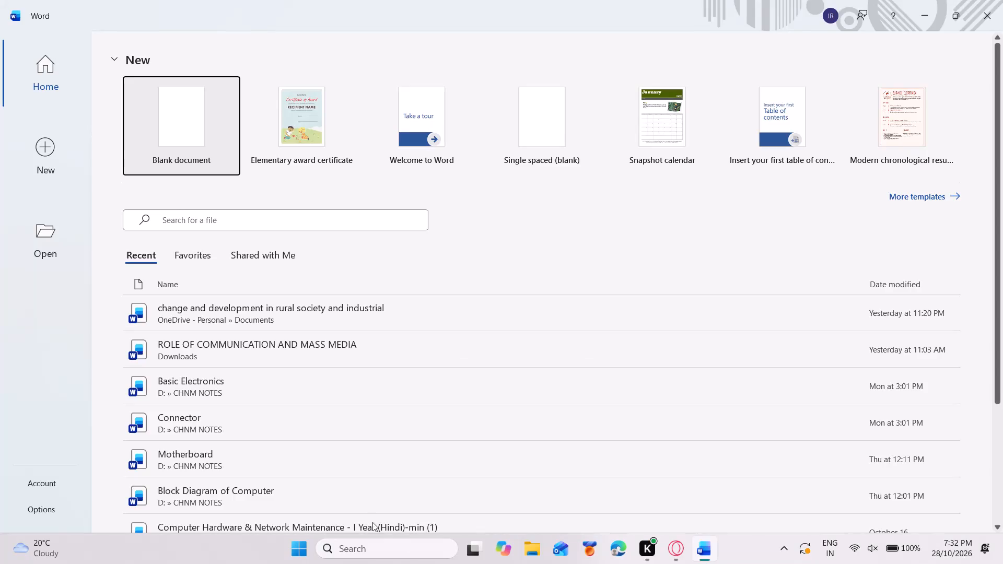
Open the recent document "ROLE OF COMMUNICATION AND MASS MEDIA".
{"action": "left_click", "coordinate": [227, 340]}
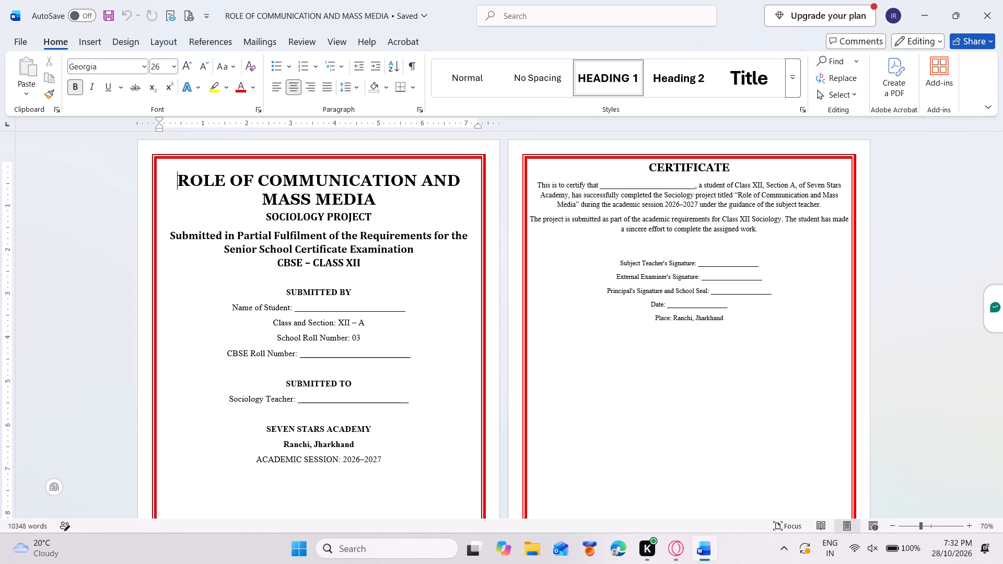
Skim the document from the cover page to the communication process diagram in section 2, looking for leftover formatting marks.
{"action": "scroll", "coordinate": [575, 332], "scroll_direction": "down", "scroll_amount": 4}
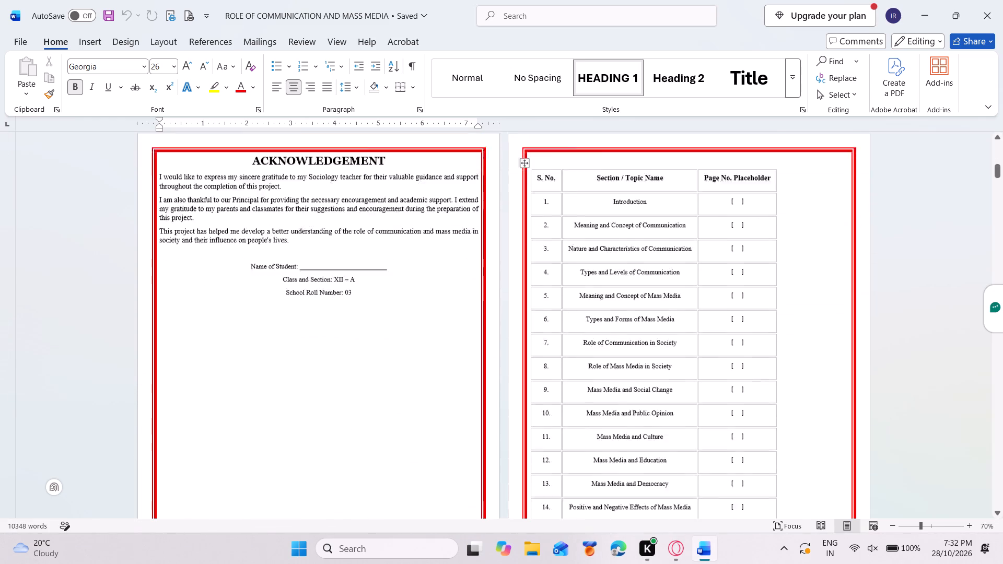
{"action": "scroll", "coordinate": [575, 332], "scroll_direction": "down", "scroll_amount": 5}
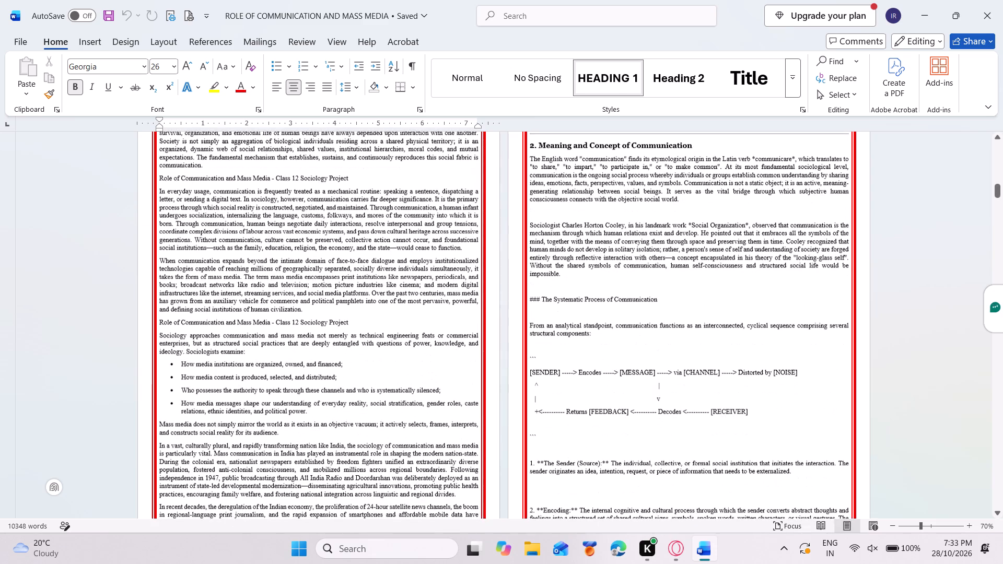
{"action": "scroll", "coordinate": [575, 332], "scroll_direction": "down", "scroll_amount": 1}
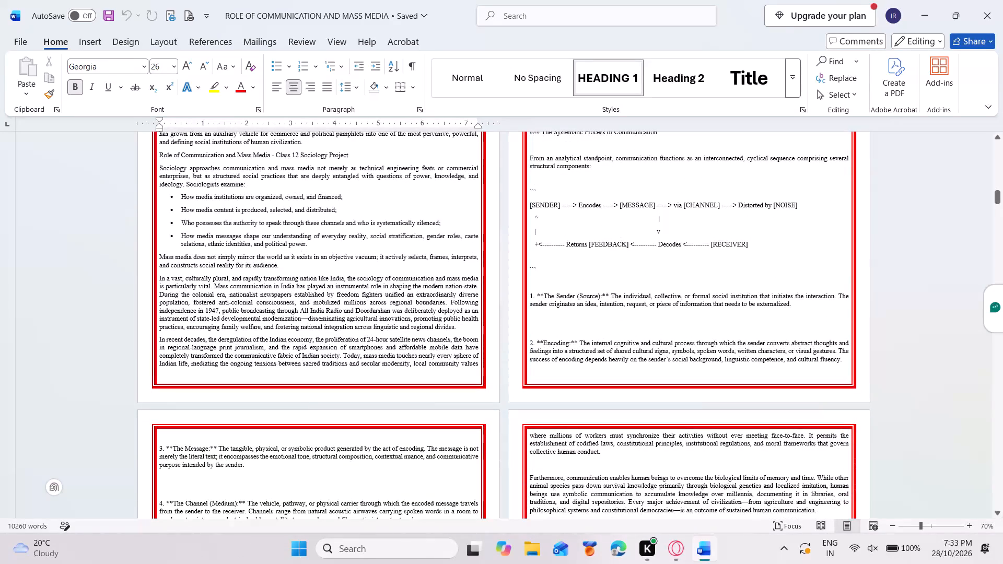
{"action": "double_click", "coordinate": [97, 170]}
{"action": "left_click", "coordinate": [94, 172]}
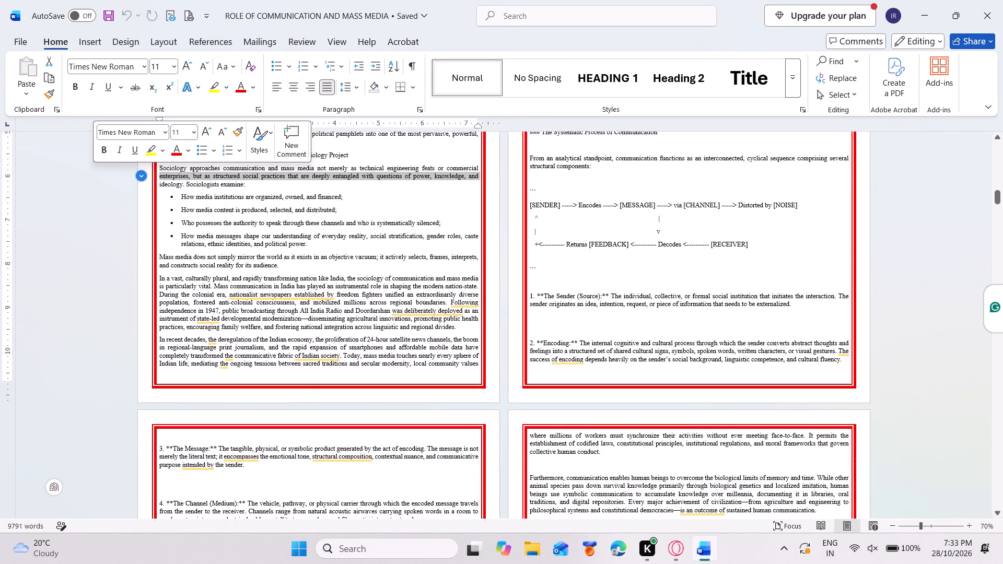
{"action": "left_click", "coordinate": [94, 172]}
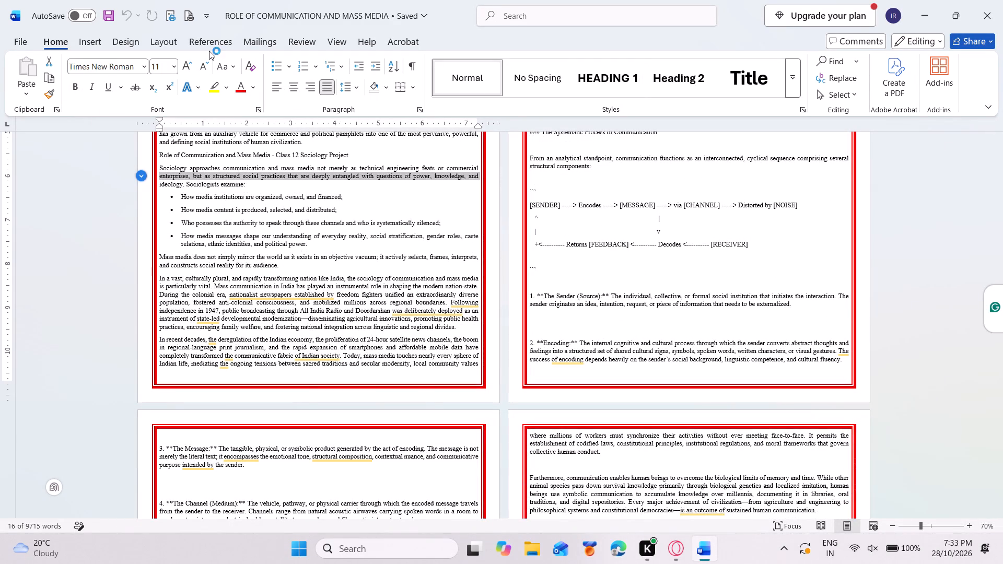
{"action": "left_click", "coordinate": [207, 40]}
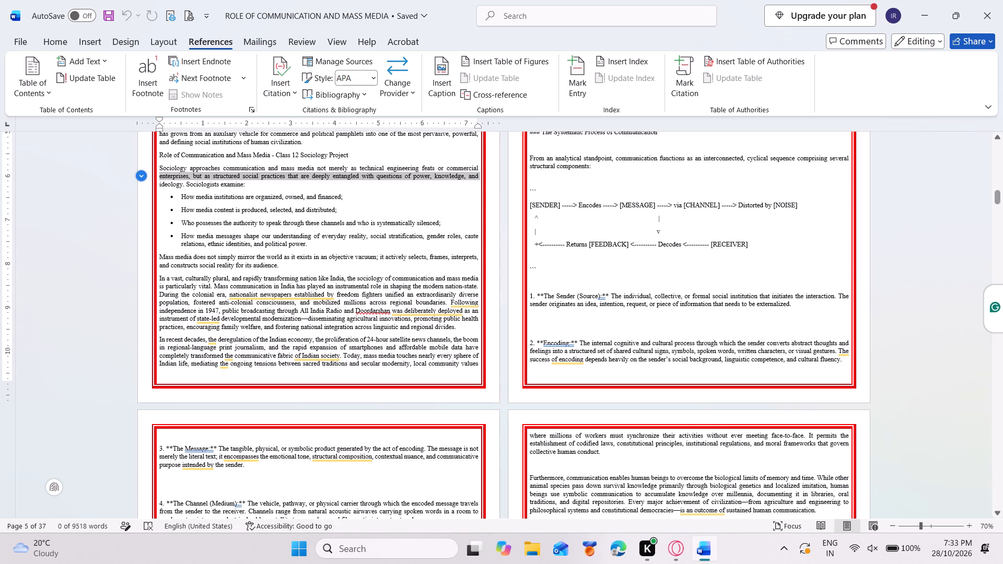
{"action": "left_click", "coordinate": [148, 231]}
{"action": "left_click", "coordinate": [149, 232]}
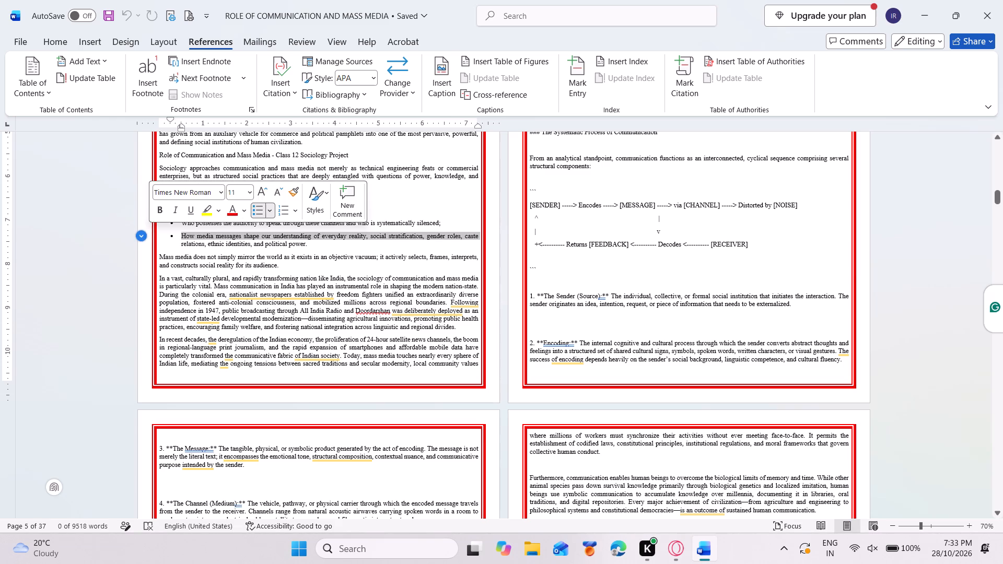
Delete the stray backtick line and extra blank line between the communication process diagram and item 1, The Sender.
{"action": "left_click", "coordinate": [848, 267]}
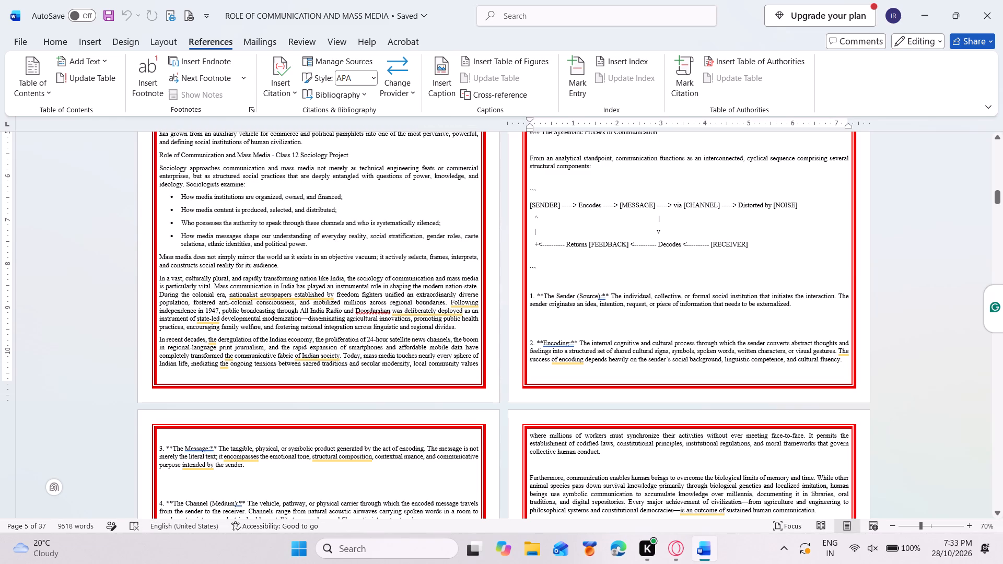
{"action": "left_click", "coordinate": [806, 264]}
{"action": "left_click", "coordinate": [568, 280]}
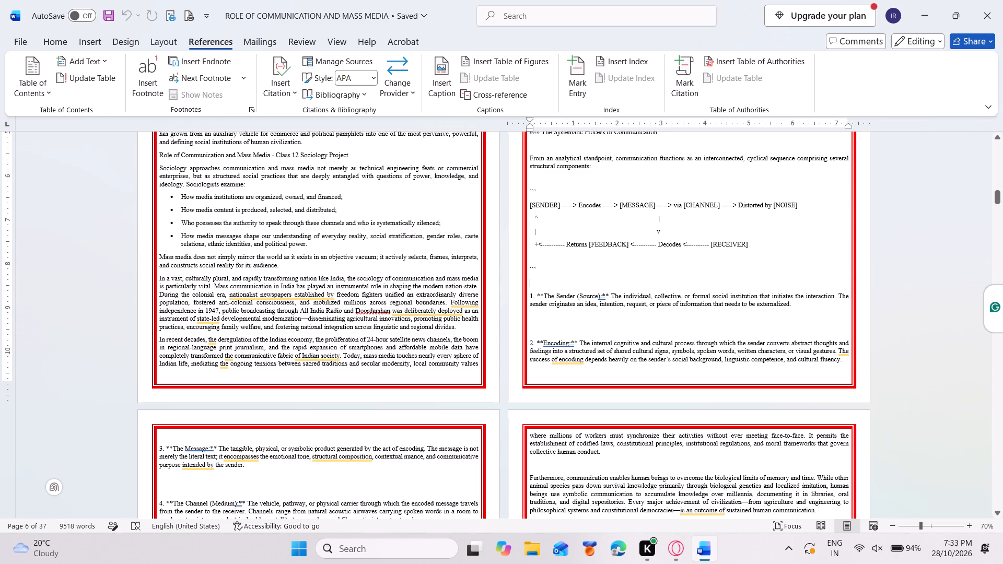
{"action": "left_click", "coordinate": [550, 267]}
{"action": "key", "text": "BackSpace"}
{"action": "key", "text": "BackSpace"}
{"action": "key", "text": "BackSpace"}
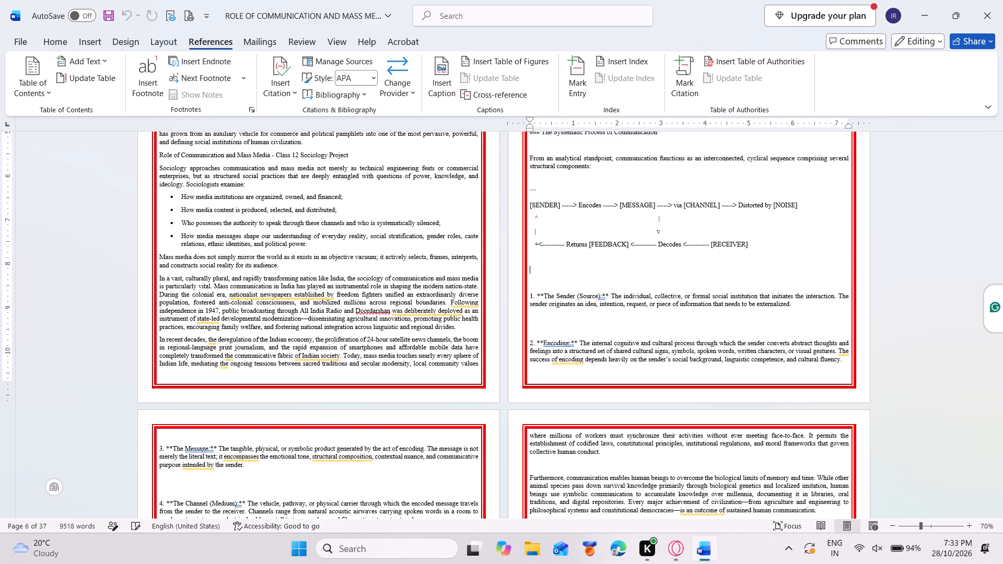
{"action": "key", "text": "BackSpace"}
{"action": "key", "text": "BackSpace"}
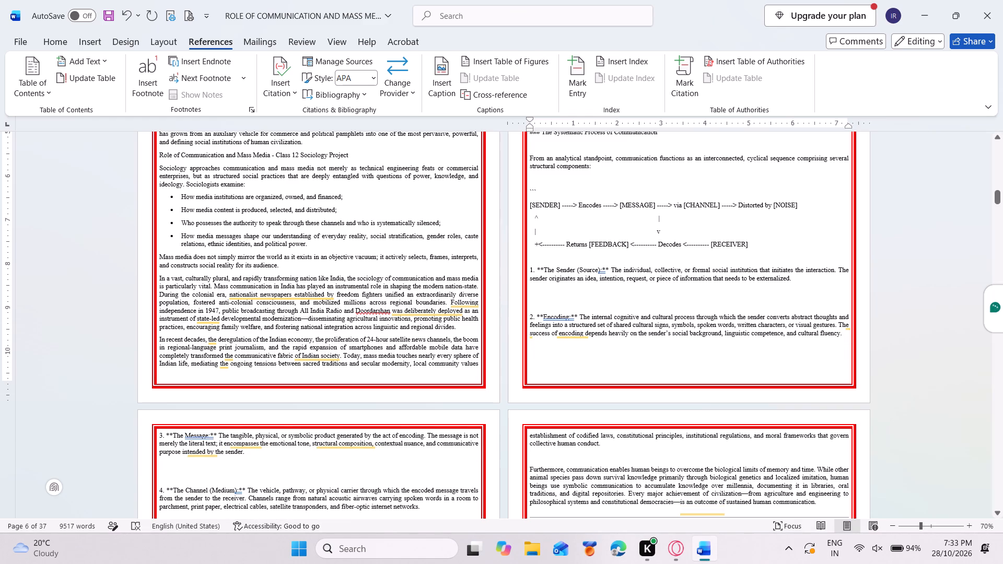
Delete the leading hash marks from the "The Systematic Process of Communication" subheading in section 2.
{"action": "scroll", "coordinate": [862, 223], "scroll_direction": "up", "scroll_amount": 3}
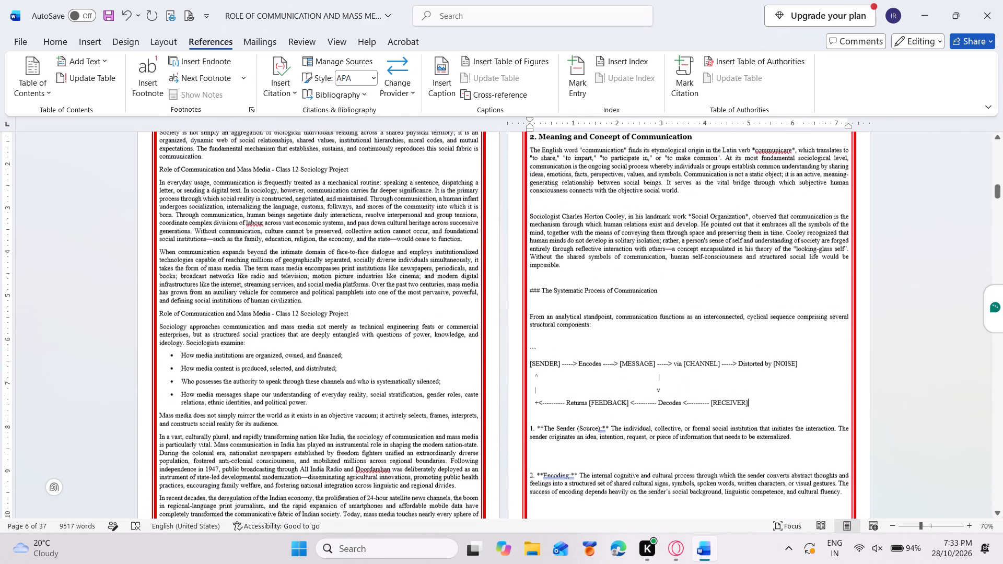
{"action": "scroll", "coordinate": [862, 223], "scroll_direction": "up", "scroll_amount": 1}
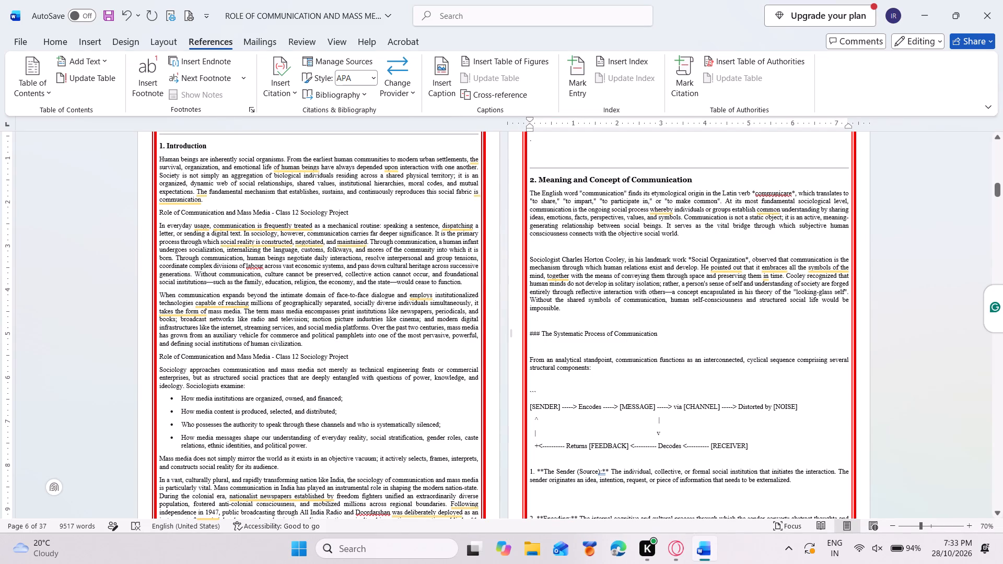
{"action": "left_click", "coordinate": [541, 334]}
{"action": "key", "text": "BackSpace"}
{"action": "key", "text": "BackSpace"}
{"action": "key", "text": "BackSpace"}
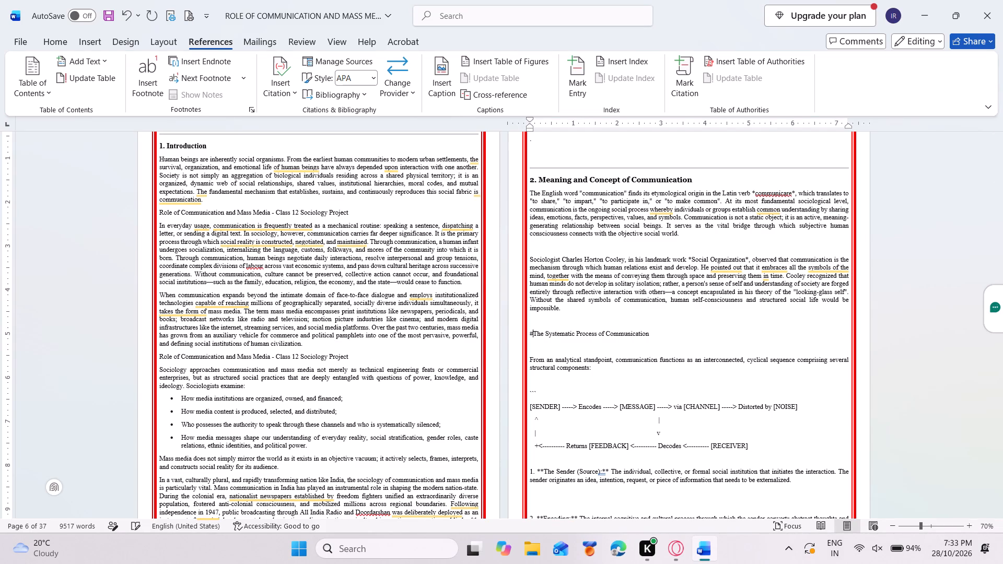
Remove the double asterisks on both sides of "Feedback:" in item 7 of the communication process list.
{"action": "scroll", "coordinate": [465, 328], "scroll_direction": "up", "scroll_amount": 3}
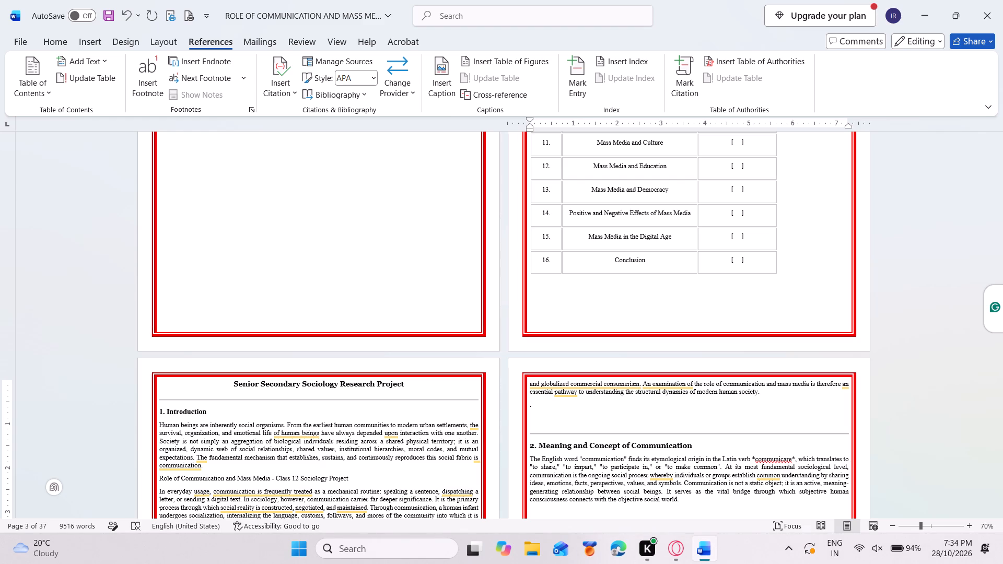
{"action": "scroll", "coordinate": [496, 333], "scroll_direction": "down", "scroll_amount": 1}
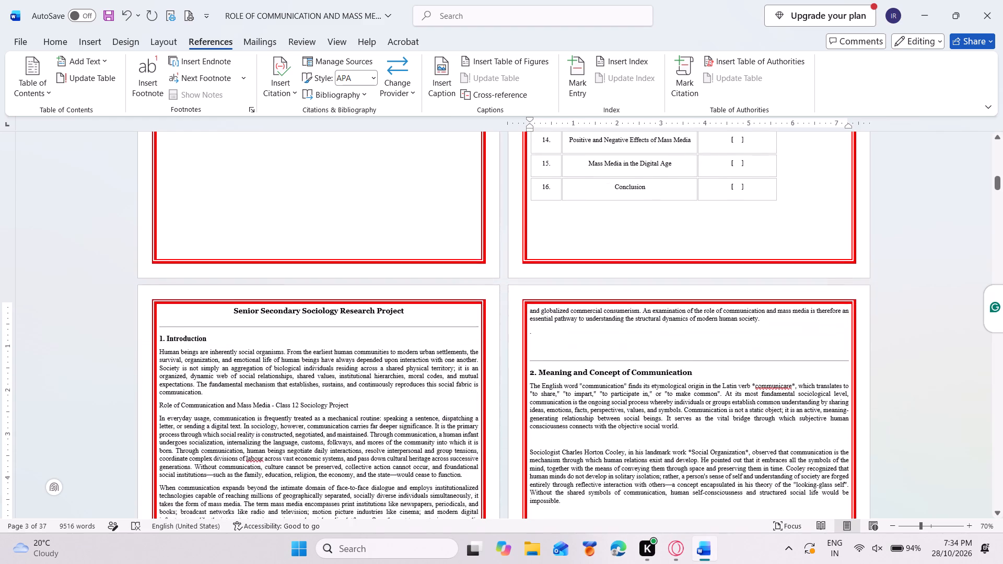
{"action": "scroll", "coordinate": [496, 333], "scroll_direction": "down", "scroll_amount": 4}
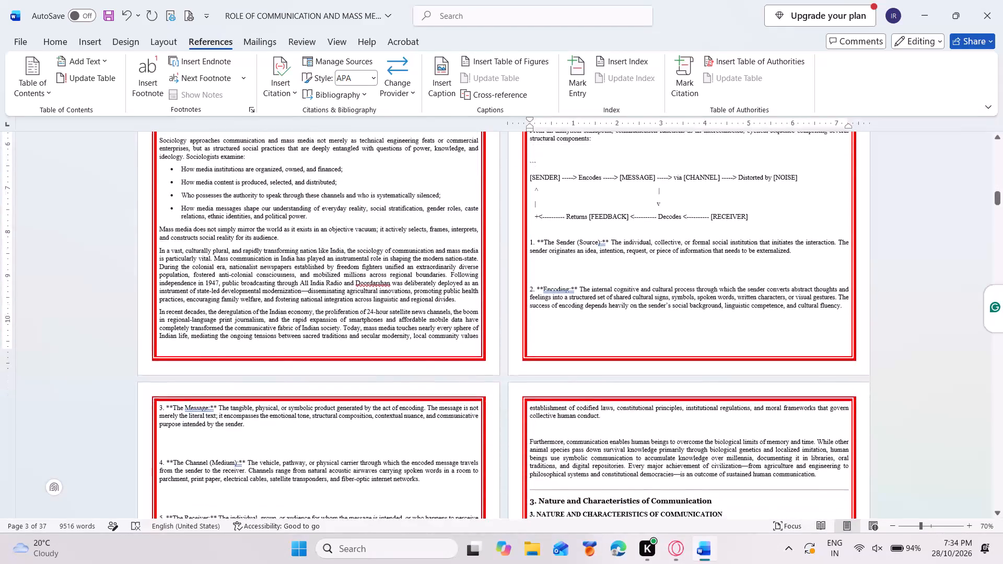
{"action": "scroll", "coordinate": [496, 333], "scroll_direction": "down", "scroll_amount": 3}
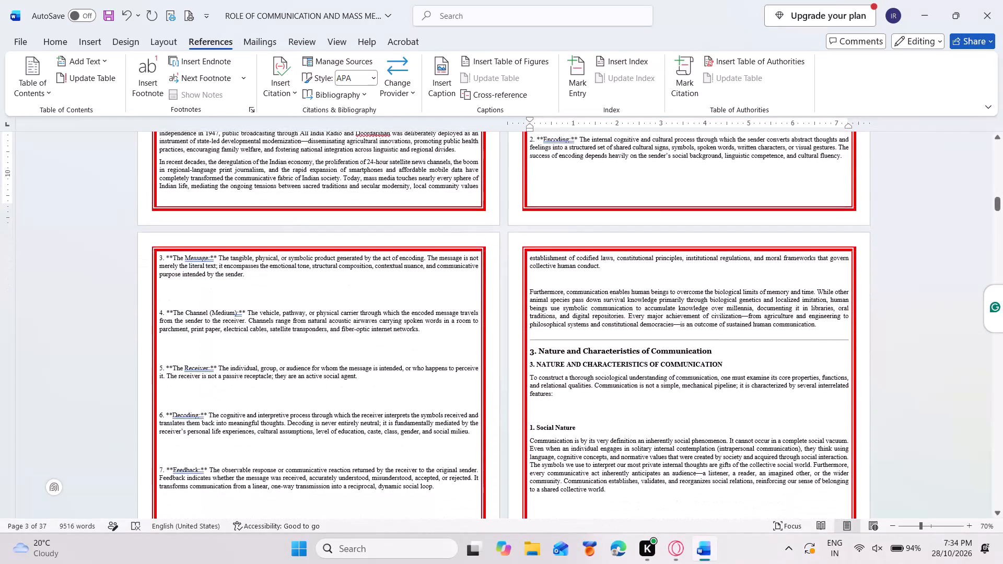
{"action": "scroll", "coordinate": [496, 333], "scroll_direction": "down", "scroll_amount": 2}
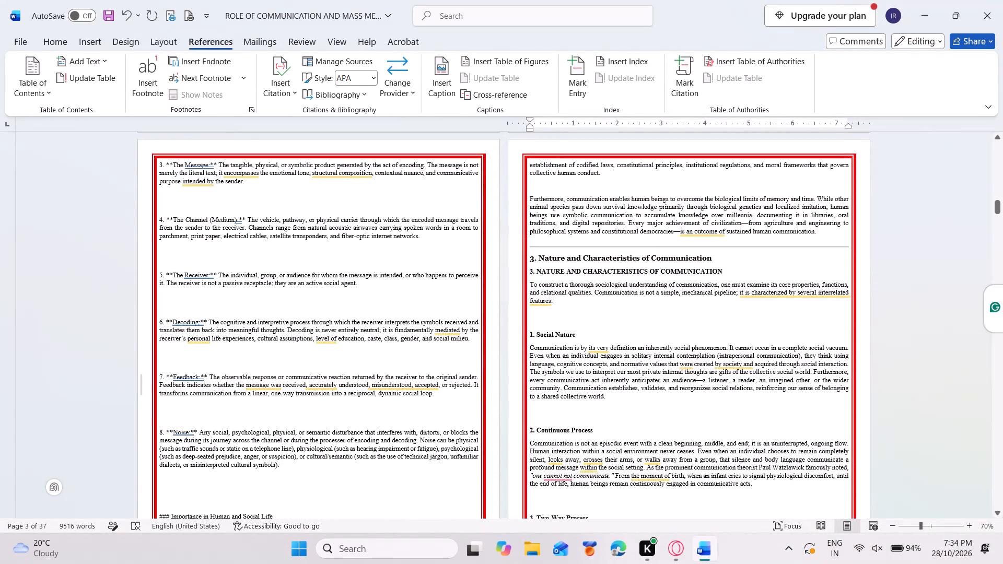
{"action": "left_click", "coordinate": [207, 378]}
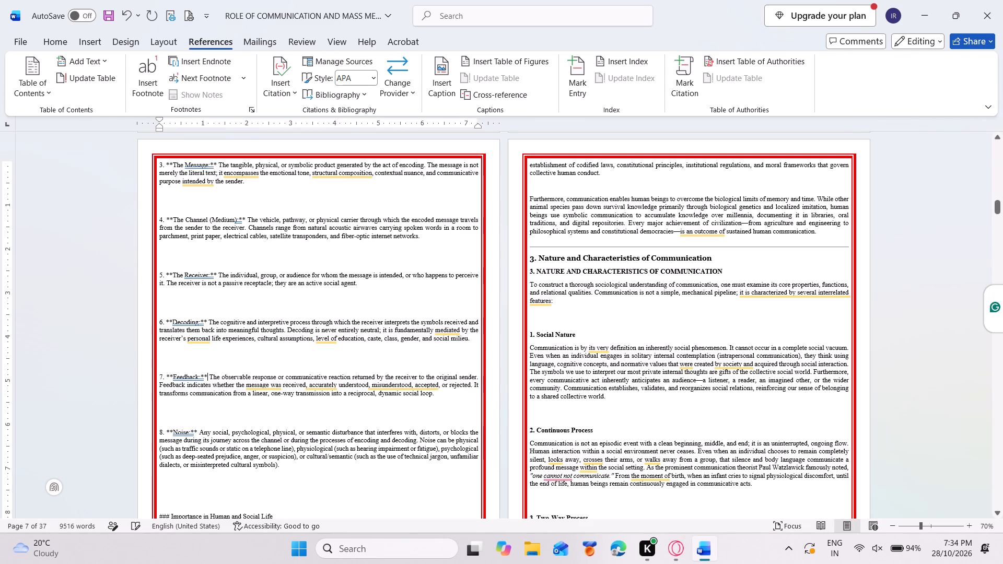
{"action": "key", "text": "BackSpace"}
{"action": "key", "text": "BackSpace"}
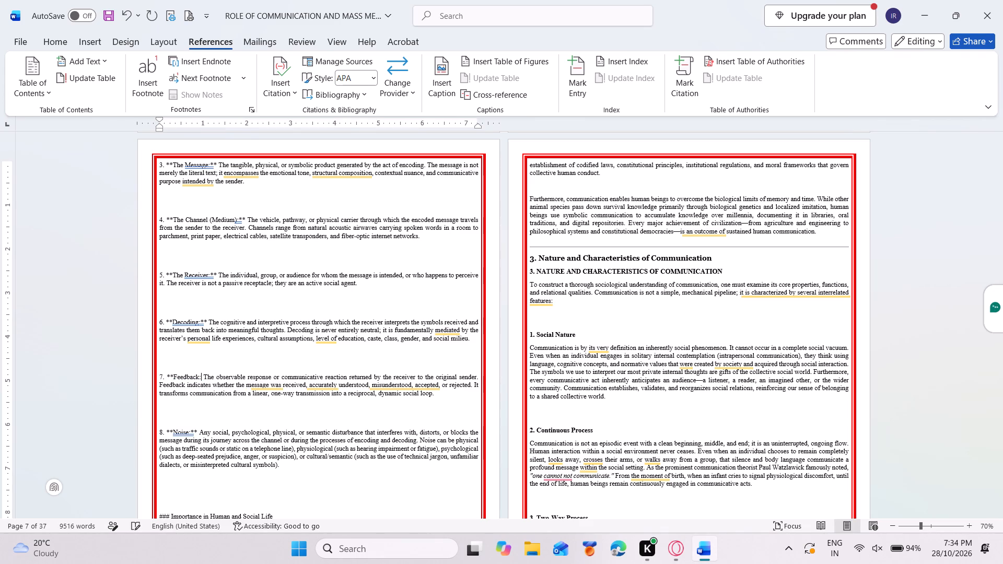
{"action": "key", "text": "Left"}
{"action": "key", "text": "Left"}
{"action": "key", "text": "Left"}
{"action": "key", "text": "Left"}
{"action": "key", "text": "Left"}
{"action": "key", "text": "Left"}
{"action": "key", "text": "Left"}
{"action": "key", "text": "Left"}
{"action": "key", "text": "Left"}
{"action": "key", "text": "BackSpace"}
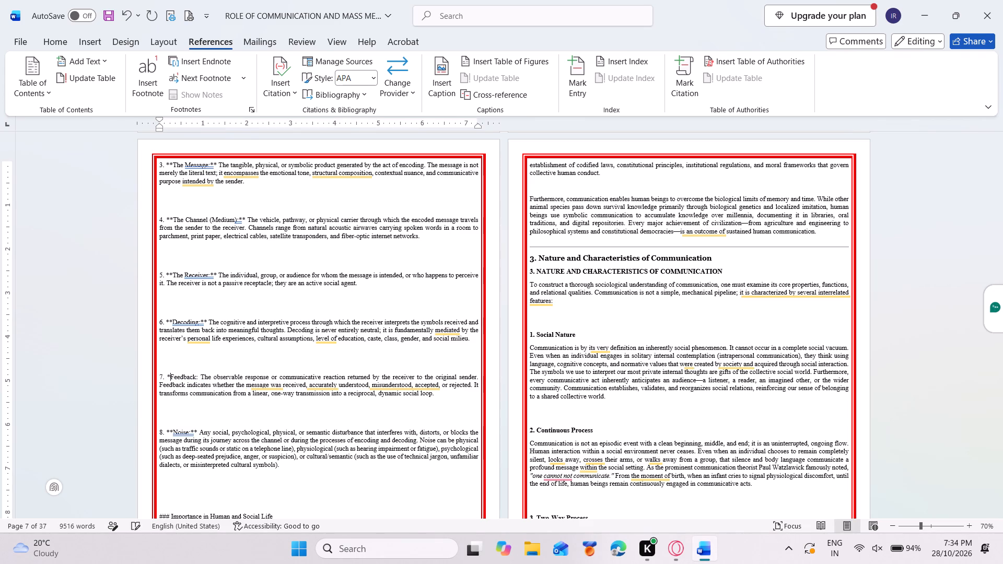
{"action": "key", "text": "BackSpace"}
Remove the double asterisks on both sides of "Noise:" in item 8 of the communication process list.
{"action": "key", "text": "Down"}
{"action": "key", "text": "Down"}
{"action": "key", "text": "Down"}
{"action": "key", "text": "Down"}
{"action": "key", "text": "Down"}
{"action": "key", "text": "Down"}
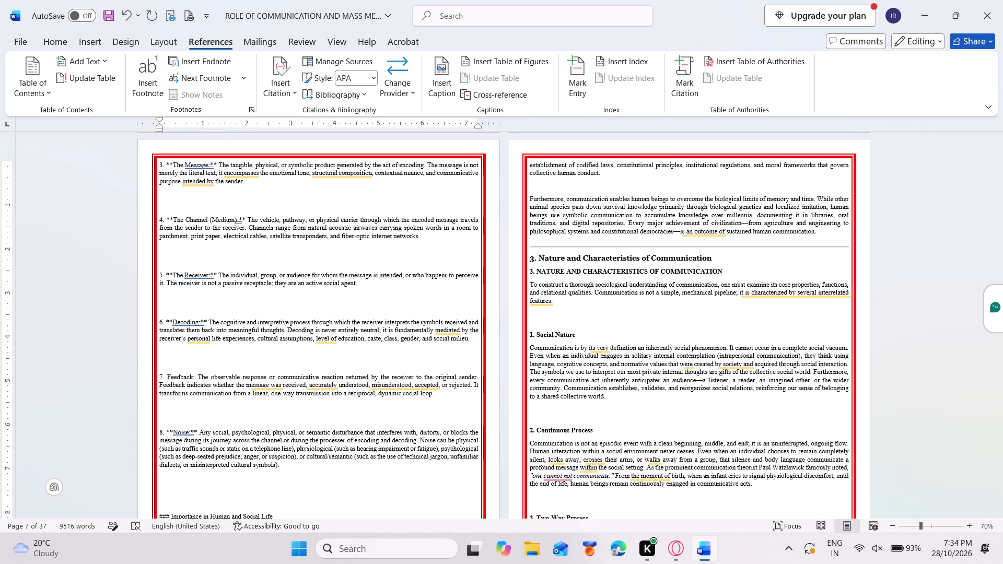
{"action": "key", "text": "Right"}
{"action": "key", "text": "Right"}
{"action": "key", "text": "Up"}
{"action": "key", "text": "BackSpace"}
{"action": "key", "text": "BackSpace"}
{"action": "key", "text": "Right"}
{"action": "key", "text": "Right"}
{"action": "key", "text": "Right"}
{"action": "key", "text": "Right"}
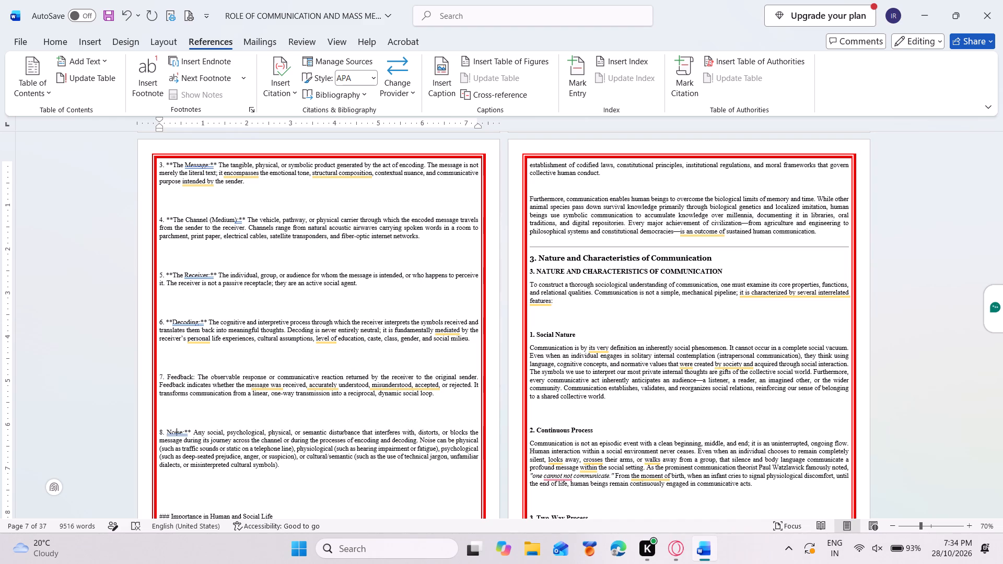
{"action": "key", "text": "Right"}
{"action": "key", "text": "Right"}
{"action": "key", "text": "Right"}
{"action": "key", "text": "Right"}
{"action": "key", "text": "BackSpace"}
{"action": "key", "text": "BackSpace"}
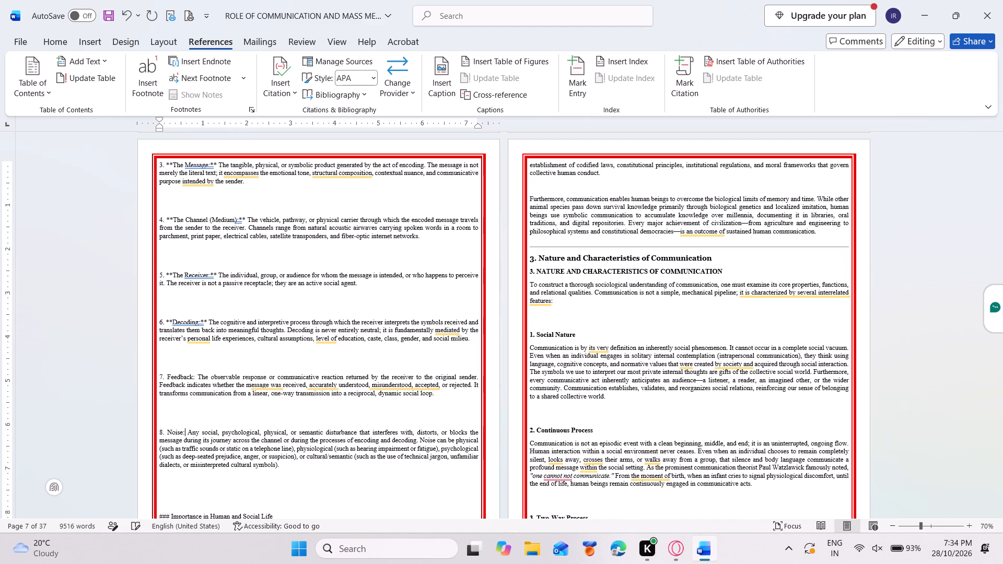
Remove the double asterisks on both sides of "Decoding:" in item 6 of the communication process list.
{"action": "key", "text": "Up"}
{"action": "key", "text": "Up"}
{"action": "key", "text": "Up"}
{"action": "key", "text": "Up"}
{"action": "key", "text": "Up"}
{"action": "key", "text": "Up"}
{"action": "key", "text": "Up"}
{"action": "key", "text": "Up"}
{"action": "key", "text": "Up"}
{"action": "key", "text": "Up"}
{"action": "key", "text": "Up"}
{"action": "key", "text": "Up"}
{"action": "key", "text": "Down"}
{"action": "key", "text": "Down"}
{"action": "key", "text": "Right"}
{"action": "key", "text": "Right"}
{"action": "key", "text": "Right"}
{"action": "key", "text": "Right"}
{"action": "key", "text": "Right"}
{"action": "key", "text": "Right"}
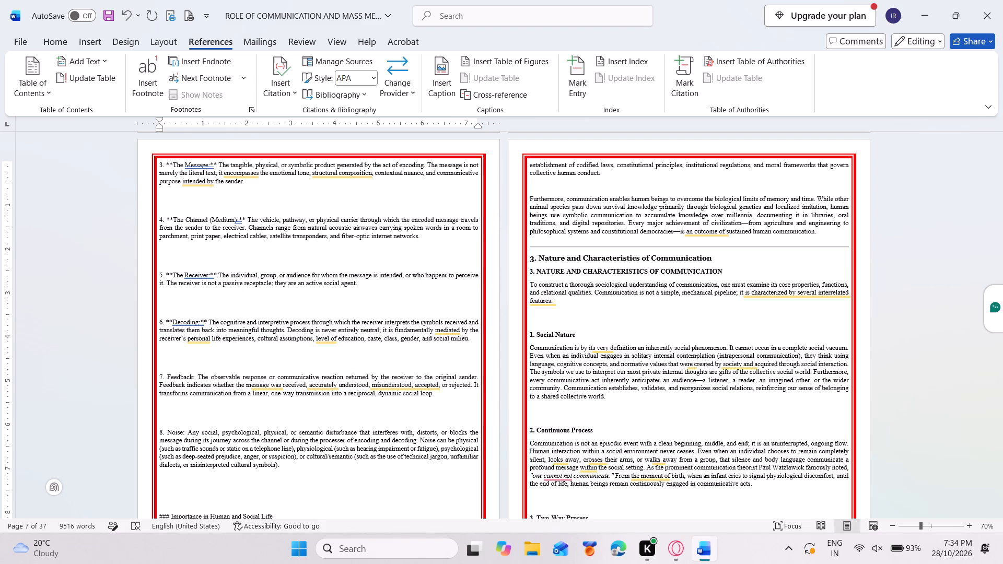
{"action": "key", "text": "Right"}
{"action": "key", "text": "BackSpace"}
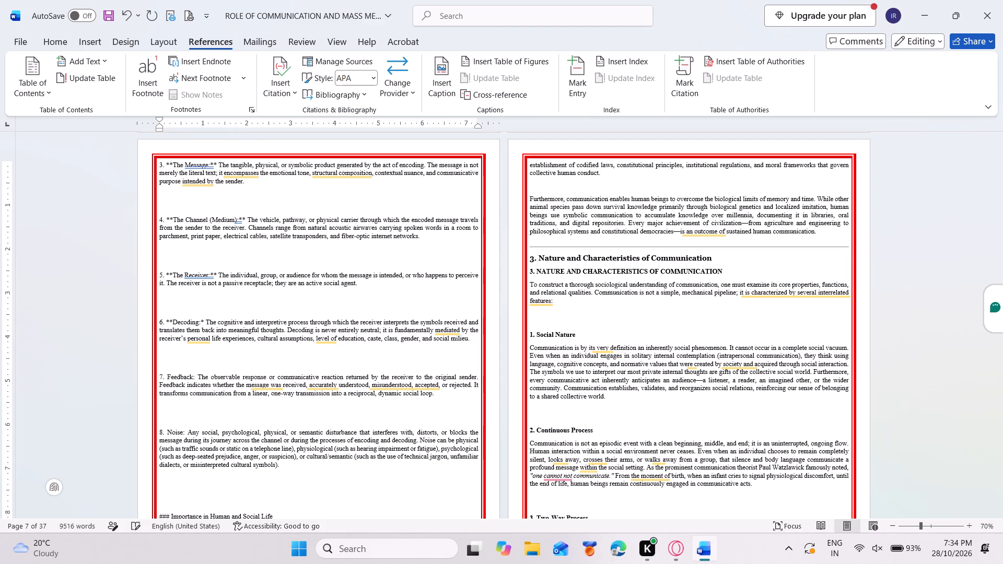
{"action": "key", "text": "BackSpace"}
{"action": "key", "text": "Left"}
{"action": "key", "text": "Left"}
{"action": "key", "text": "Left"}
{"action": "key", "text": "Left"}
{"action": "key", "text": "Left"}
{"action": "key", "text": "Left"}
{"action": "key", "text": "Left"}
{"action": "key", "text": "Left"}
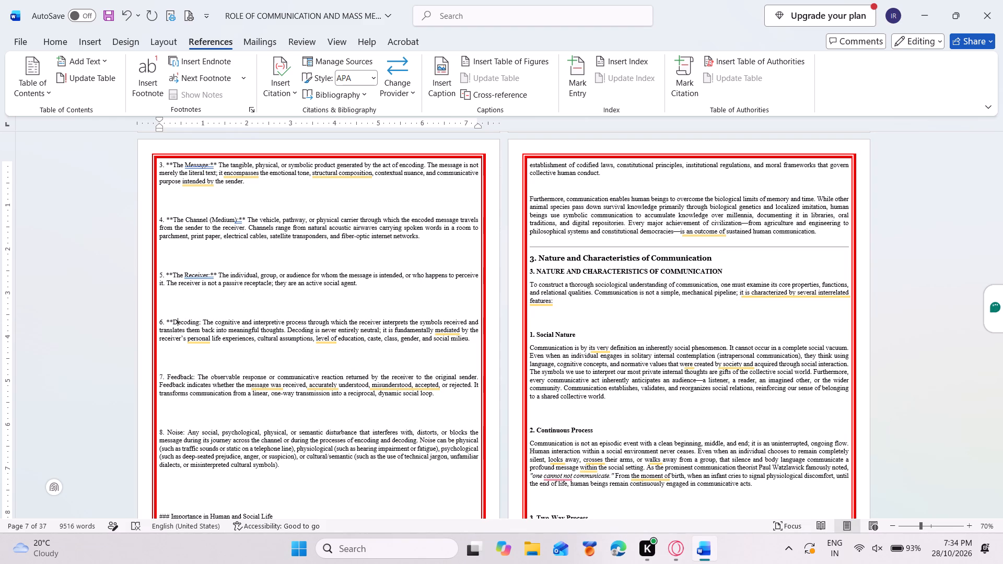
{"action": "key", "text": "Left"}
{"action": "key", "text": "BackSpace"}
{"action": "key", "text": "BackSpace"}
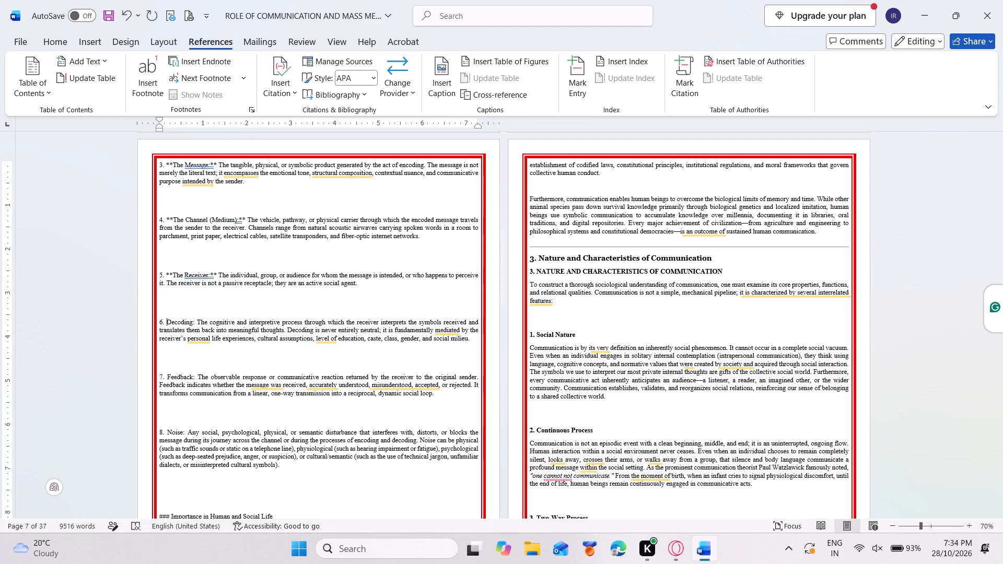
Remove the double asterisks on both sides of "The Receiver:" in item 5 of the communication process list.
{"action": "key", "text": "Up"}
{"action": "key", "text": "Up"}
{"action": "key", "text": "Up"}
{"action": "key", "text": "Up"}
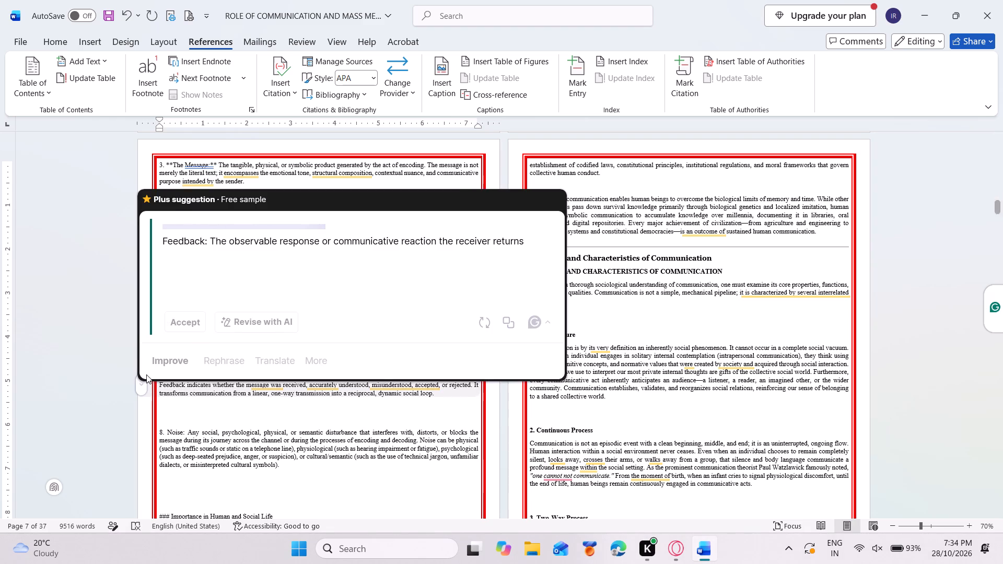
{"action": "key", "text": "Up"}
{"action": "key", "text": "Down"}
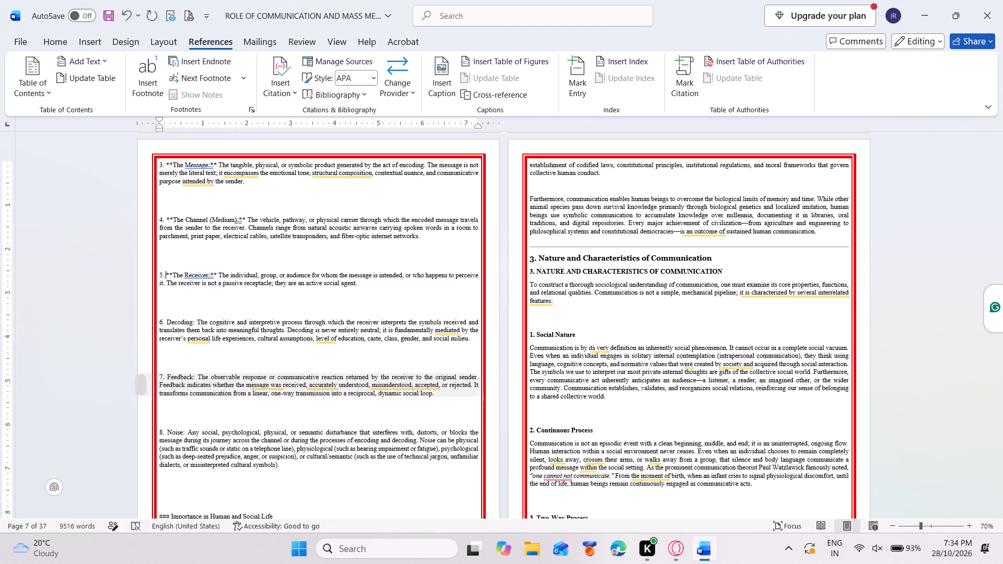
{"action": "key", "text": "Right"}
{"action": "key", "text": "Right"}
{"action": "key", "text": "BackSpace"}
{"action": "key", "text": "BackSpace"}
{"action": "key", "text": "Right"}
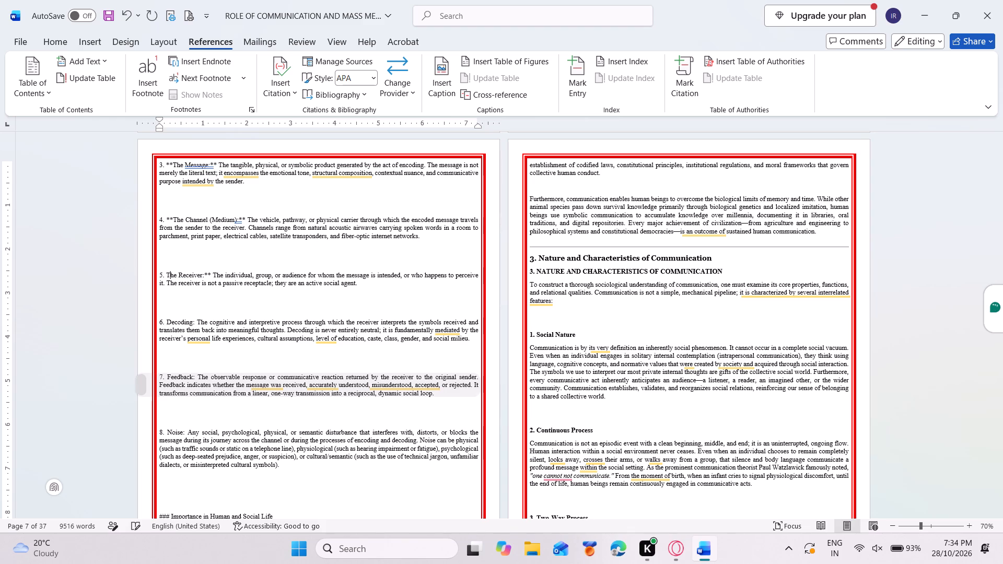
{"action": "key", "text": "Right"}
{"action": "key", "text": "Right"}
{"action": "key", "text": "Right"}
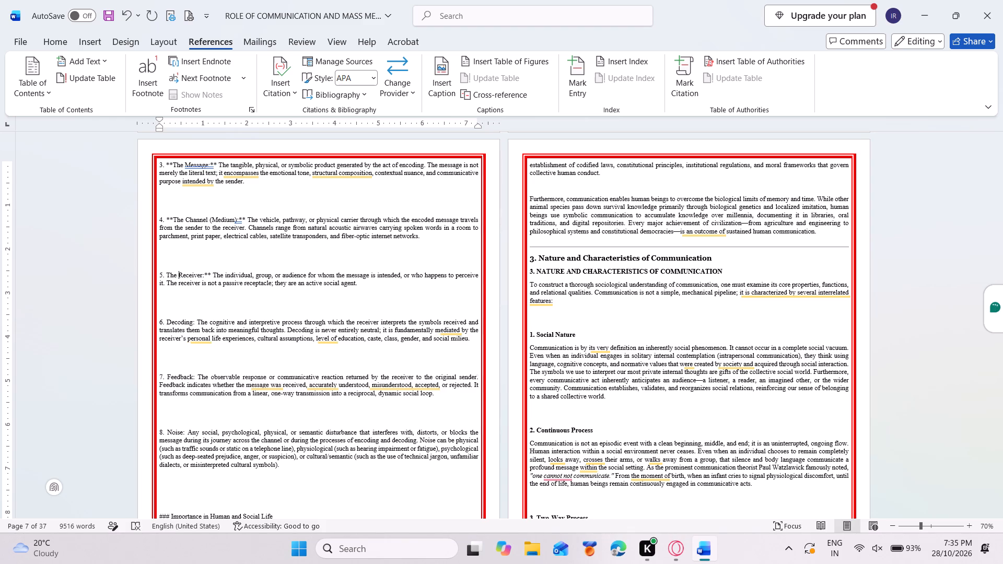
{"action": "key", "text": "Right"}
{"action": "key", "text": "Right"}
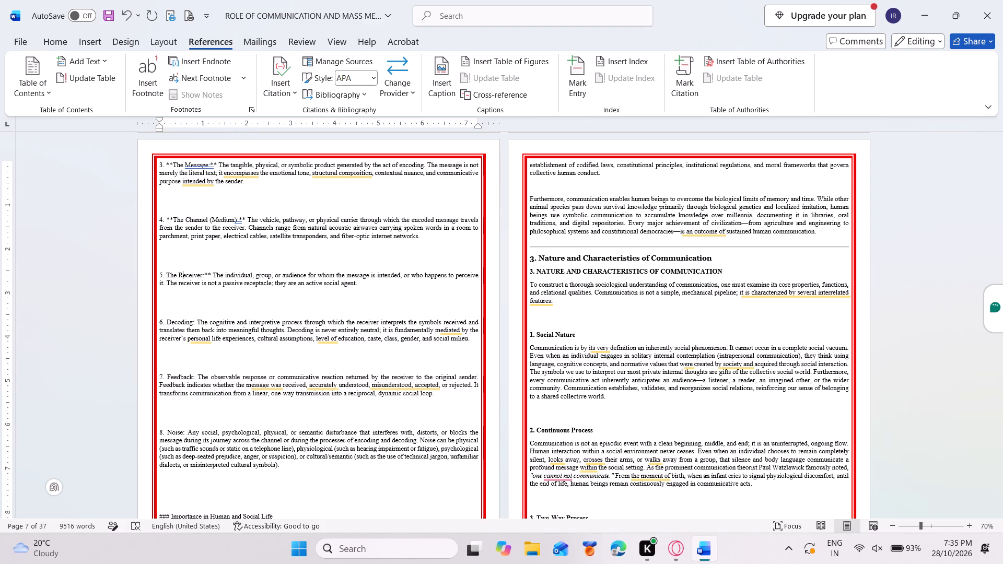
{"action": "key", "text": "Right"}
{"action": "key", "text": "Right"}
{"action": "key", "text": "Right"}
{"action": "key", "text": "Right"}
{"action": "key", "text": "Right"}
{"action": "key", "text": "Right"}
{"action": "key", "text": "Right"}
{"action": "key", "text": "Right"}
{"action": "key", "text": "Right"}
{"action": "key", "text": "BackSpace"}
{"action": "key", "text": "BackSpace"}
Remove the double asterisks on both sides of "The Channel (Medium):" in item 4 of the communication process list.
{"action": "key", "text": "Up"}
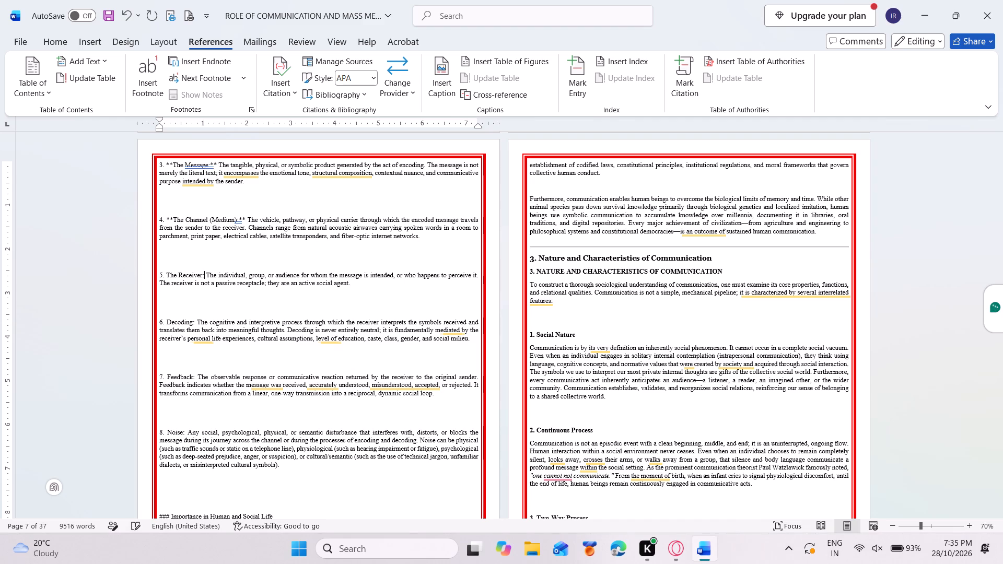
{"action": "key", "text": "Up"}
{"action": "key", "text": "Up"}
{"action": "key", "text": "Up"}
{"action": "key", "text": "Up"}
{"action": "key", "text": "Right"}
{"action": "key", "text": "Right"}
{"action": "key", "text": "Right"}
{"action": "key", "text": "Right"}
{"action": "key", "text": "Right"}
{"action": "key", "text": "Right"}
{"action": "key", "text": "Right"}
{"action": "key", "text": "Right"}
{"action": "key", "text": "Right"}
{"action": "key", "text": "Right"}
{"action": "key", "text": "Right"}
{"action": "key", "text": "Right"}
{"action": "key", "text": "Right"}
{"action": "key", "text": "BackSpace"}
{"action": "key", "text": "BackSpace"}
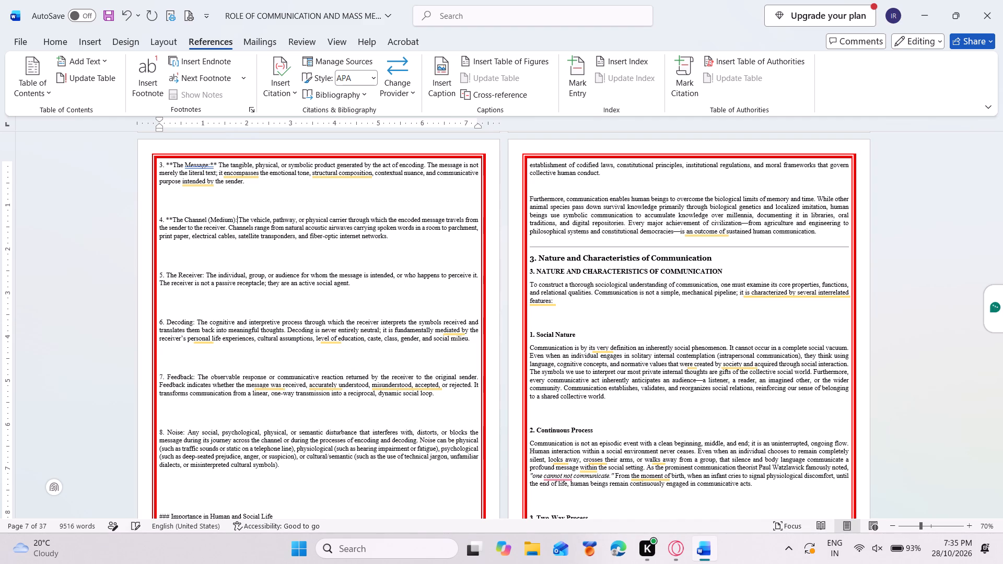
{"action": "key", "text": "Left"}
{"action": "key", "text": "Left"}
{"action": "key", "text": "Left"}
{"action": "key", "text": "Left"}
{"action": "key", "text": "Left"}
{"action": "key", "text": "Left"}
{"action": "key", "text": "Left"}
{"action": "key", "text": "Left"}
{"action": "key", "text": "Left"}
{"action": "key", "text": "Left"}
{"action": "key", "text": "Left"}
{"action": "key", "text": "Left"}
{"action": "key", "text": "Left"}
{"action": "key", "text": "Left"}
{"action": "key", "text": "Left"}
{"action": "key", "text": "Left"}
{"action": "key", "text": "Left"}
{"action": "key", "text": "Left"}
{"action": "key", "text": "Left"}
{"action": "key", "text": "Left"}
{"action": "key", "text": "Left"}
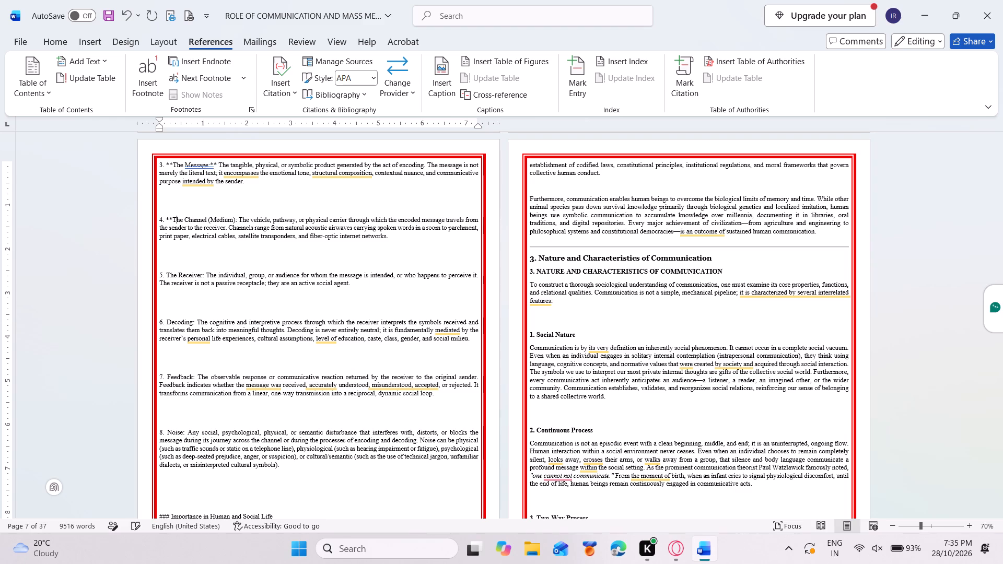
{"action": "key", "text": "BackSpace"}
{"action": "key", "text": "BackSpace"}
Remove the double asterisks on both sides of "The Message:" in item 3 of the communication process list.
{"action": "key", "text": "Up"}
{"action": "key", "text": "Up"}
{"action": "key", "text": "Up"}
{"action": "key", "text": "Up"}
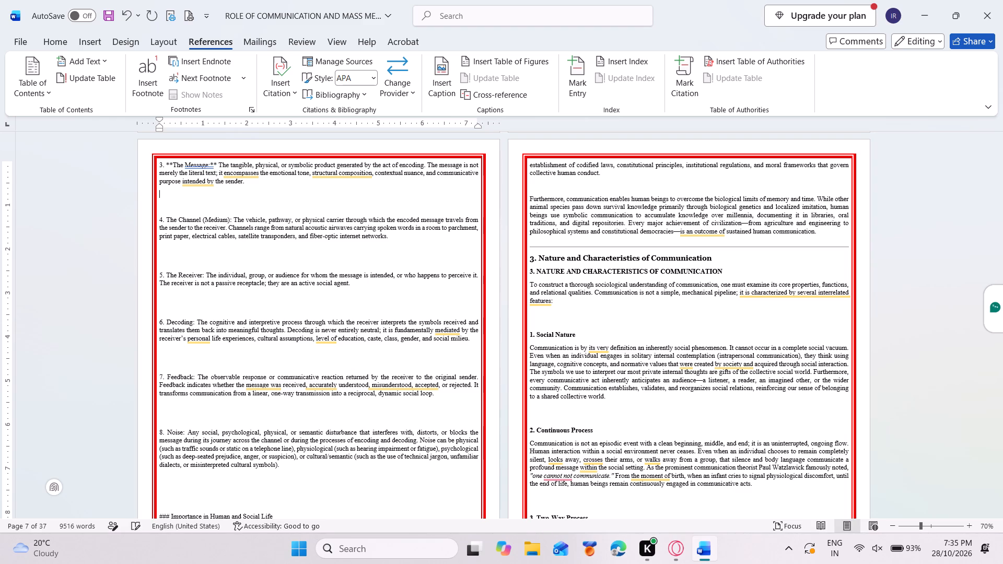
{"action": "key", "text": "Up"}
{"action": "key", "text": "Right"}
{"action": "key", "text": "Right"}
{"action": "key", "text": "BackSpace"}
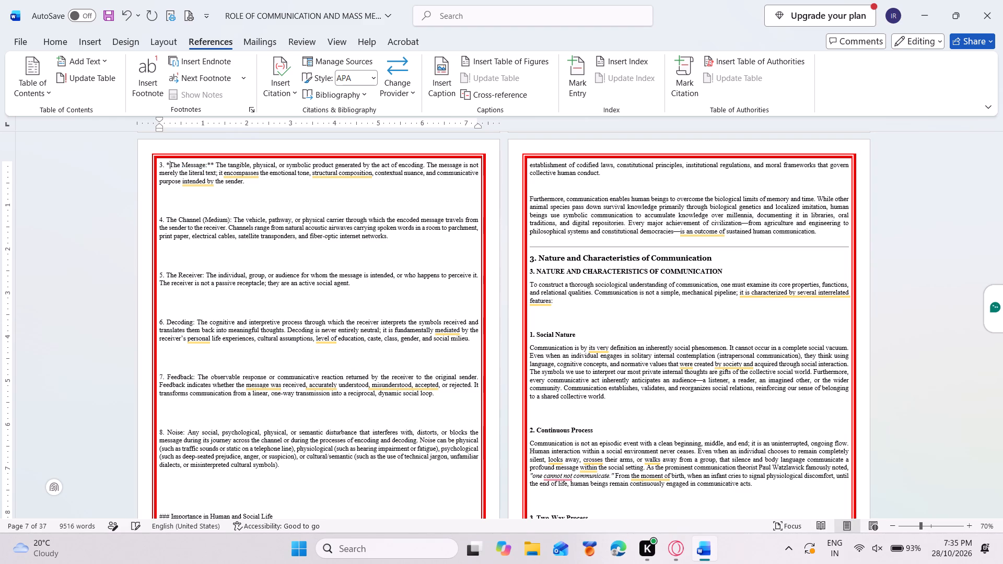
{"action": "key", "text": "BackSpace"}
{"action": "key", "text": "Right"}
{"action": "key", "text": "Right"}
{"action": "key", "text": "Right"}
{"action": "key", "text": "Right"}
{"action": "key", "text": "Right"}
{"action": "key", "text": "Right"}
{"action": "key", "text": "Right"}
{"action": "key", "text": "Right"}
{"action": "key", "text": "Right"}
{"action": "key", "text": "Right"}
{"action": "key", "text": "Right"}
{"action": "key", "text": "Right"}
{"action": "key", "text": "Right"}
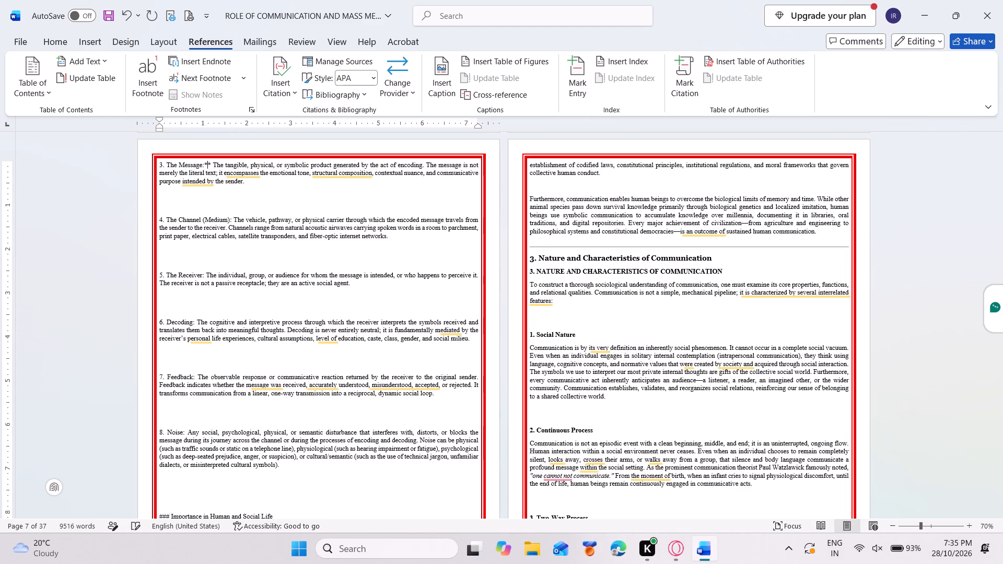
{"action": "key", "text": "Right"}
{"action": "key", "text": "BackSpace"}
{"action": "key", "text": "BackSpace"}
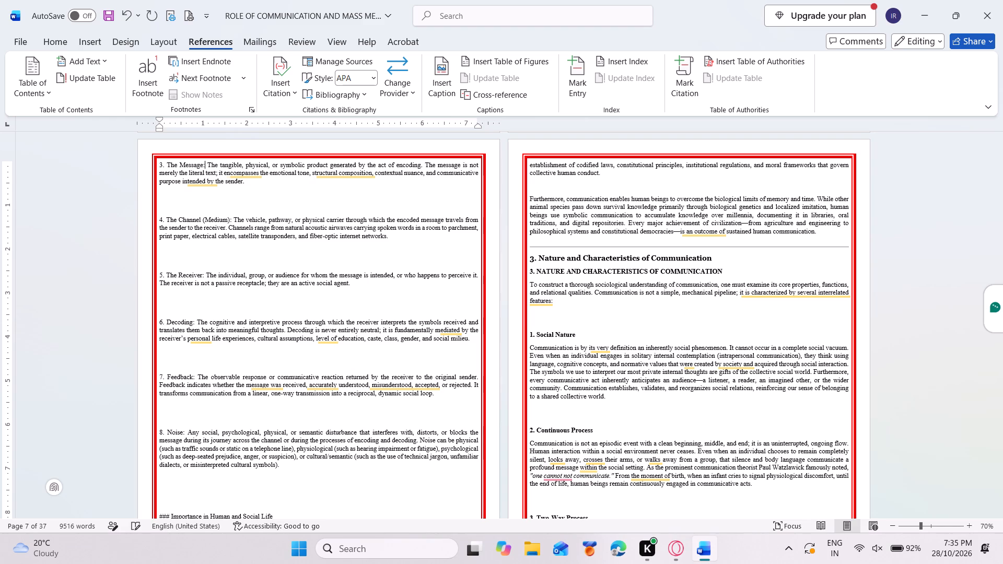
Remove the double asterisks on both sides of "Encoding:" in item 2 of the communication process list.
{"action": "key", "text": "Up"}
{"action": "key", "text": "Up"}
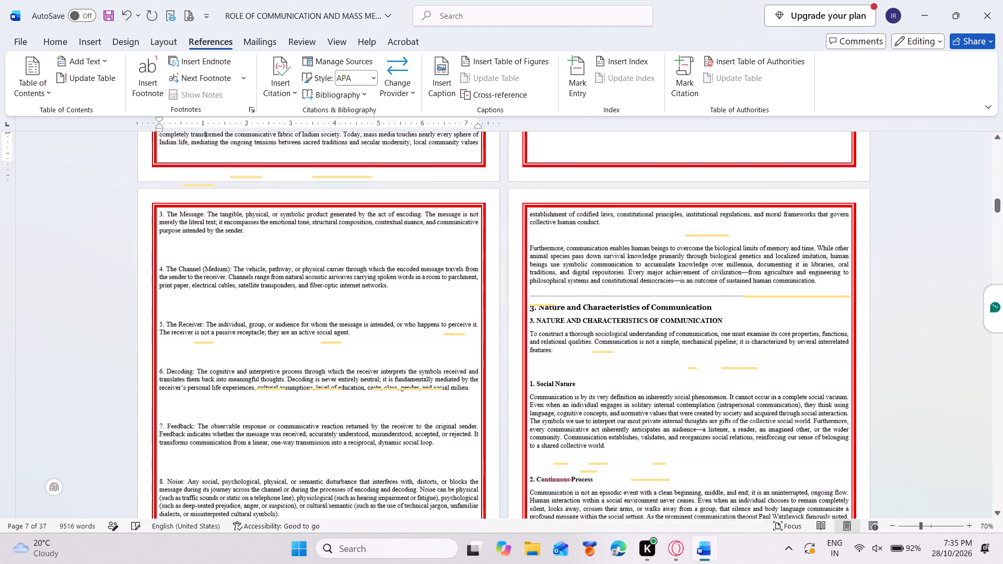
{"action": "key", "text": "Up"}
{"action": "key", "text": "Up"}
{"action": "key", "text": "Up"}
{"action": "key", "text": "Up"}
{"action": "key", "text": "Up"}
{"action": "key", "text": "Up"}
{"action": "key", "text": "Up"}
{"action": "key", "text": "Up"}
{"action": "key", "text": "Up"}
{"action": "key", "text": "Up"}
{"action": "key", "text": "Up"}
{"action": "key", "text": "Up"}
{"action": "key", "text": "Up"}
{"action": "key", "text": "Right"}
{"action": "key", "text": "Right"}
{"action": "key", "text": "Right"}
{"action": "key", "text": "Right"}
{"action": "key", "text": "Right"}
{"action": "key", "text": "Right"}
{"action": "key", "text": "Right"}
{"action": "key", "text": "Right"}
{"action": "key", "text": "Right"}
{"action": "key", "text": "Right"}
{"action": "key", "text": "Right"}
{"action": "key", "text": "Right"}
{"action": "key", "text": "Right"}
{"action": "key", "text": "Right"}
{"action": "key", "text": "Right"}
{"action": "key", "text": "Right"}
{"action": "key", "text": "Right"}
{"action": "key", "text": "Right"}
{"action": "key", "text": "Right"}
{"action": "key", "text": "Right"}
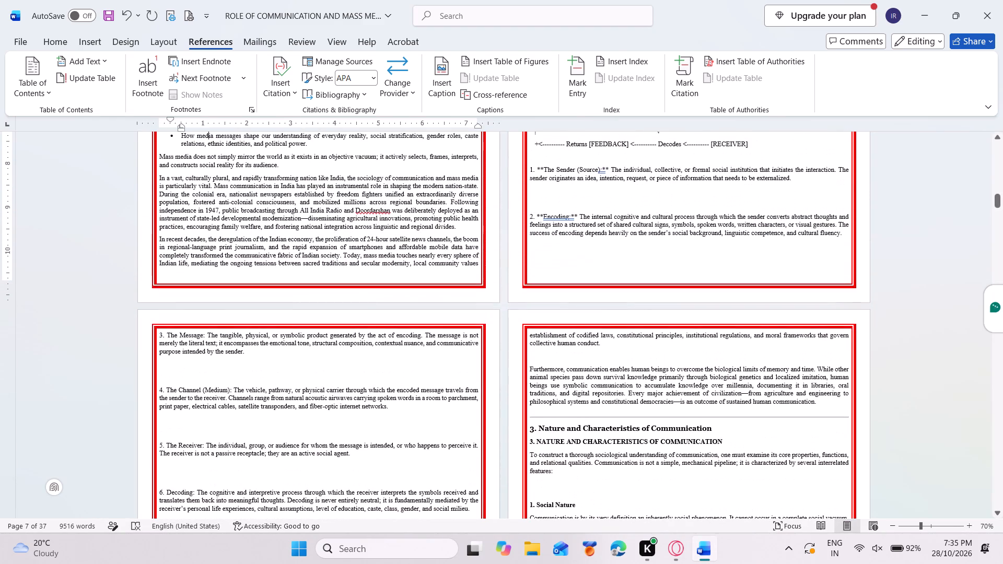
{"action": "key", "text": "Down"}
{"action": "key", "text": "Right"}
{"action": "key", "text": "Right"}
{"action": "key", "text": "Right"}
{"action": "key", "text": "Right"}
{"action": "key", "text": "Right"}
{"action": "key", "text": "Right"}
{"action": "key", "text": "Right"}
{"action": "key", "text": "Right"}
{"action": "key", "text": "Right"}
{"action": "key", "text": "Right"}
{"action": "key", "text": "Right"}
{"action": "key", "text": "Right"}
{"action": "key", "text": "Right"}
{"action": "key", "text": "Right"}
{"action": "key", "text": "Right"}
{"action": "key", "text": "Right"}
{"action": "key", "text": "Right"}
{"action": "key", "text": "Right"}
{"action": "key", "text": "Right"}
{"action": "key", "text": "Right"}
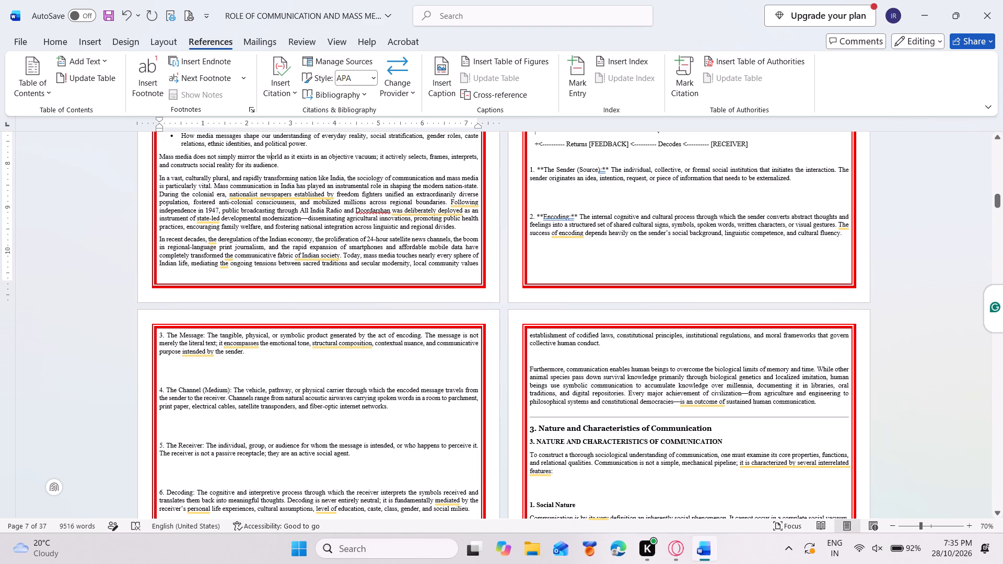
{"action": "left_click", "coordinate": [580, 216]}
{"action": "key", "text": "Left"}
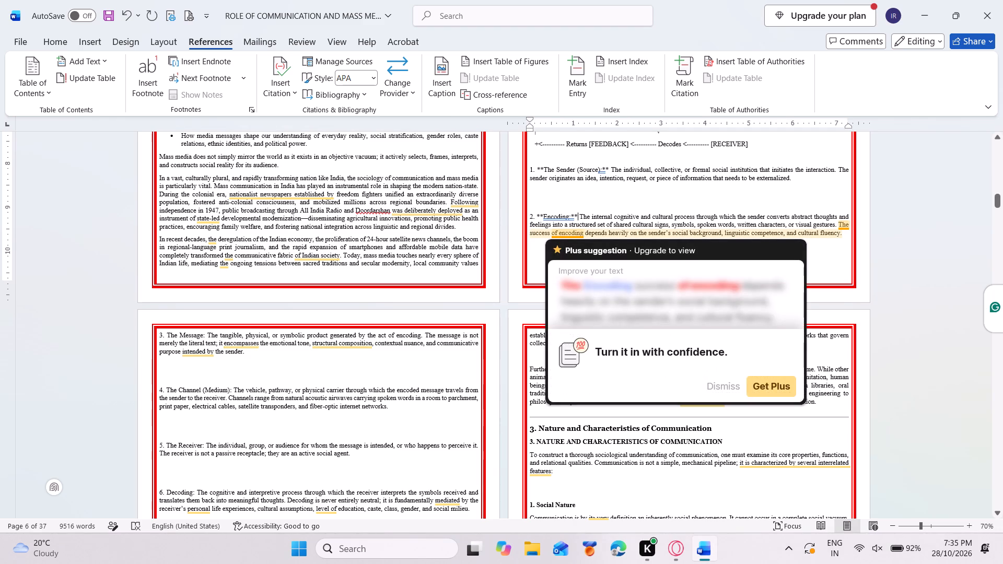
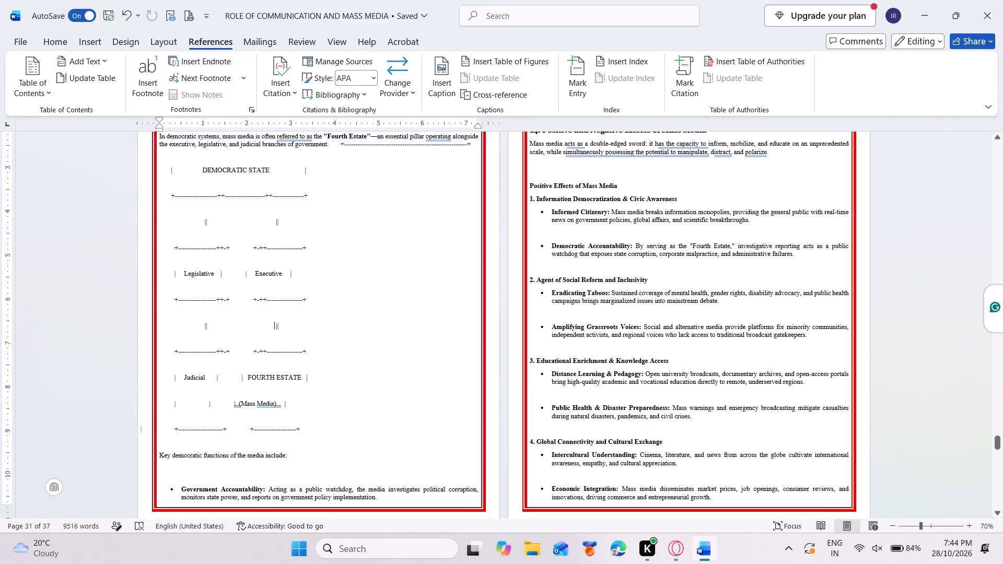
Insert about a dozen spaces before the "(Mass Media)" cell in the Democratic State text diagram to shift it under "FOURTH ESTATE".
{"action": "left_click", "coordinate": [235, 405]}
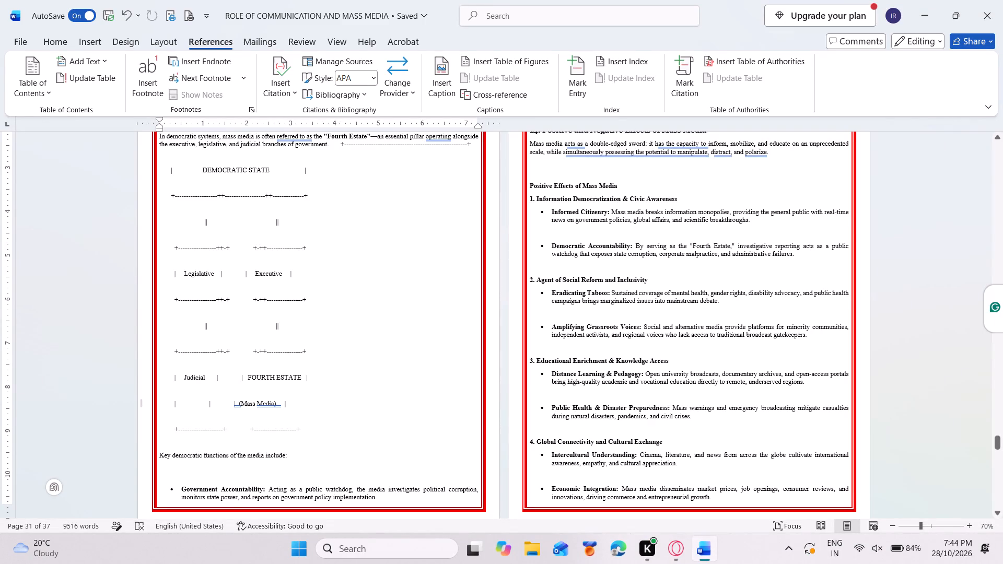
{"action": "left_click", "coordinate": [230, 406]}
{"action": "key", "text": "space"}
{"action": "key", "text": "space"}
{"action": "key", "text": "space"}
{"action": "key", "text": "space"}
{"action": "key", "text": "space"}
{"action": "key", "text": "space"}
{"action": "key", "text": "space"}
{"action": "key", "text": "space"}
{"action": "key", "text": "space"}
{"action": "key", "text": "space"}
{"action": "key", "text": "space"}
{"action": "key", "text": "space"}
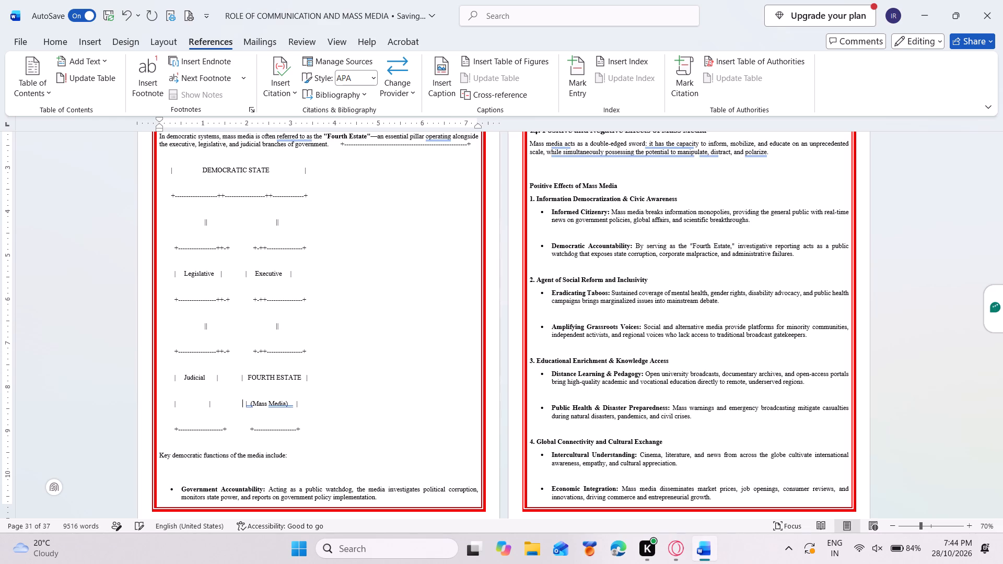
Widen the empty cell under "Judicial" with seven spaces so its closing bar lines up with the bar above.
{"action": "left_click", "coordinate": [201, 405]}
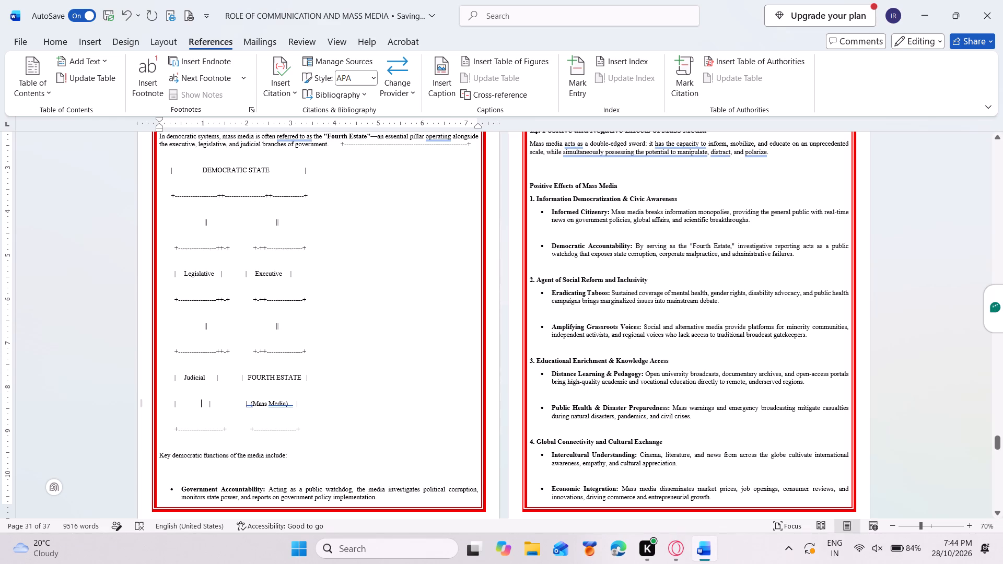
{"action": "key", "text": "space"}
{"action": "key", "text": "space"}
{"action": "key", "text": "space"}
{"action": "key", "text": "space"}
{"action": "key", "text": "space"}
{"action": "key", "text": "space"}
{"action": "key", "text": "space"}
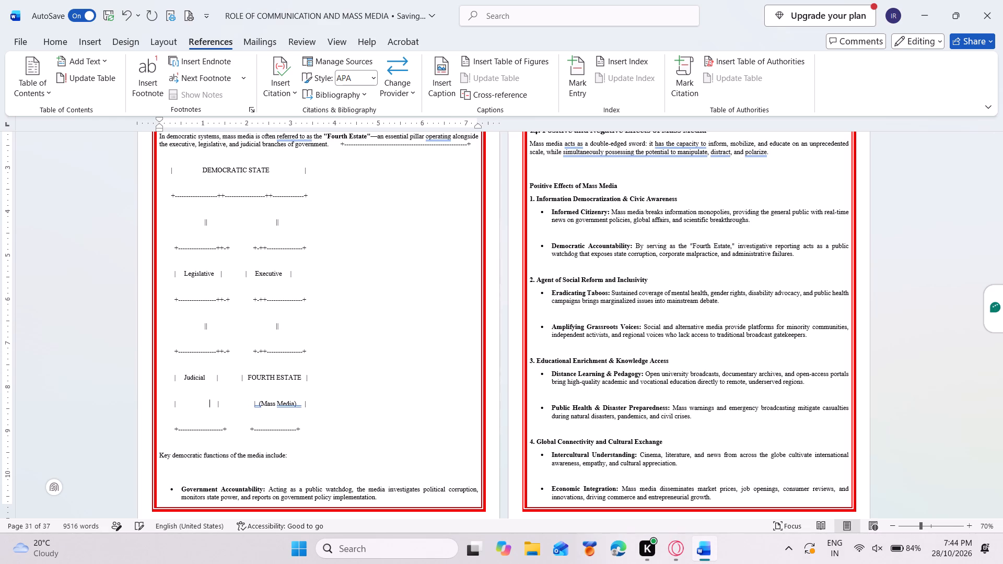
Trim a net four spaces from the gap before the "(Mass Media)" cell to bring its opening bar closer under the "FOURTH ESTATE" bar.
{"action": "left_click", "coordinate": [248, 405]}
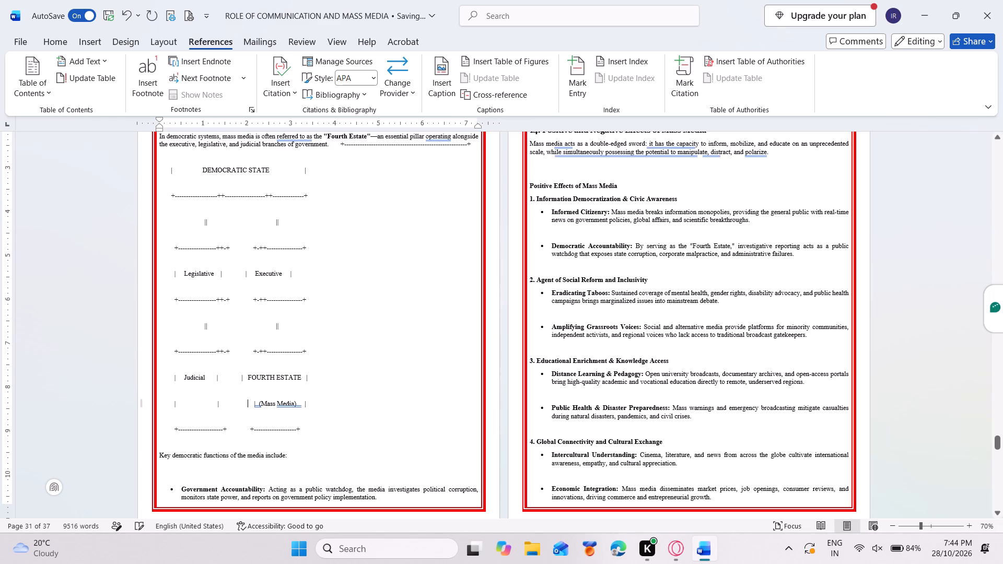
{"action": "key", "text": "BackSpace"}
{"action": "key", "text": "BackSpace"}
{"action": "key", "text": "BackSpace"}
{"action": "key", "text": "BackSpace"}
{"action": "key", "text": "BackSpace"}
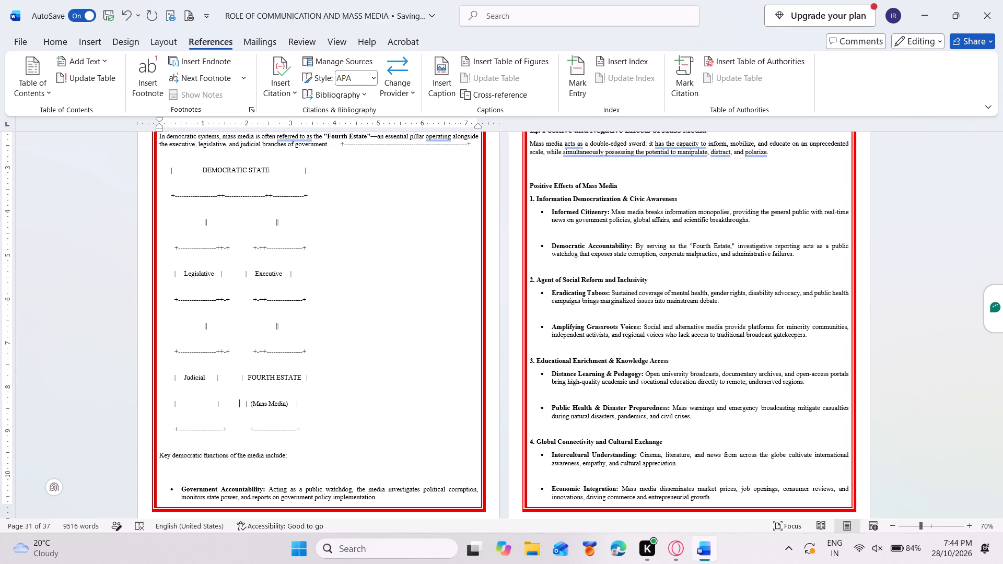
{"action": "key", "text": "space"}
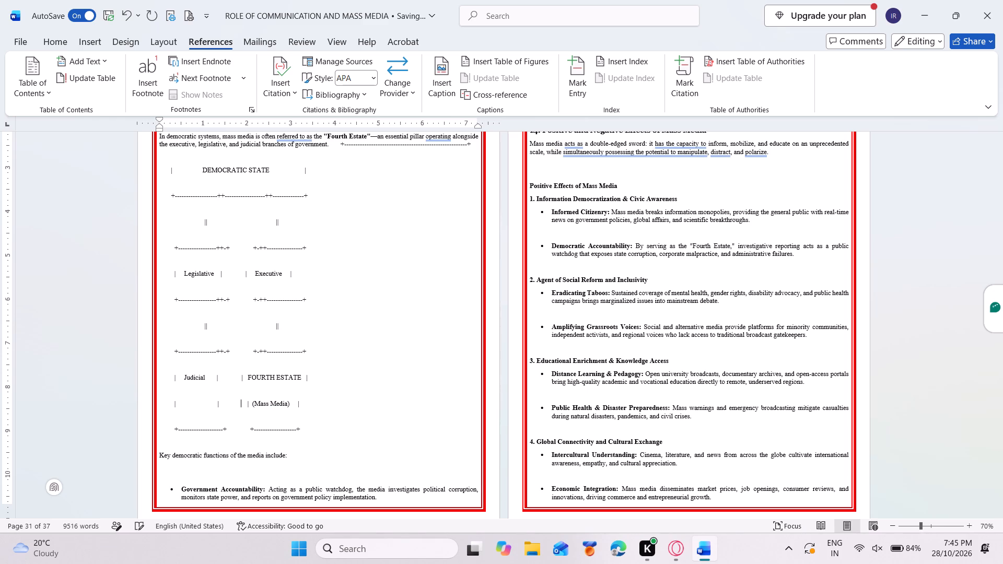
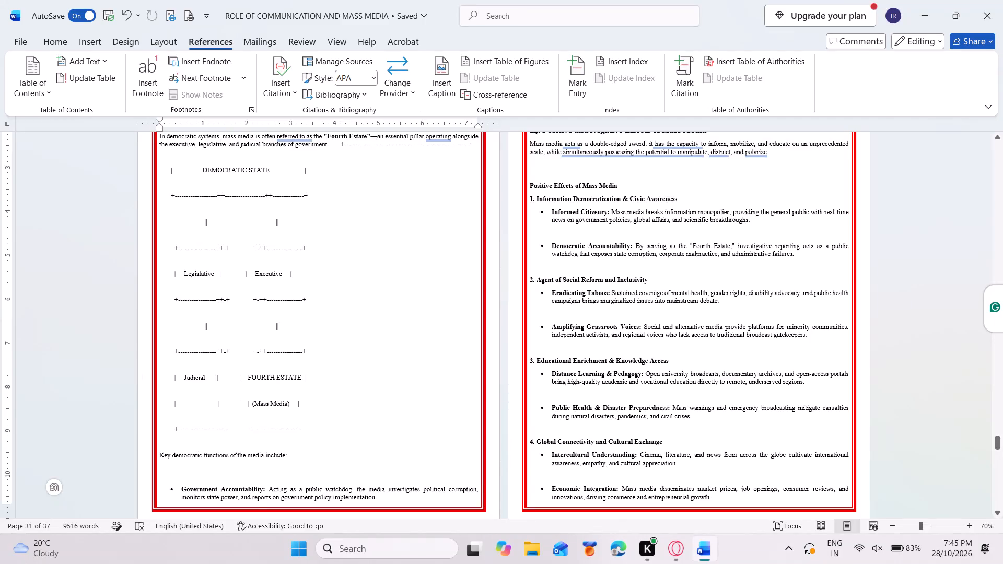
Check the Democratic State diagram and the pages after it, down to the Digital Age section, for leftover layout problems.
{"action": "scroll", "coordinate": [407, 389], "scroll_direction": "down", "scroll_amount": 1}
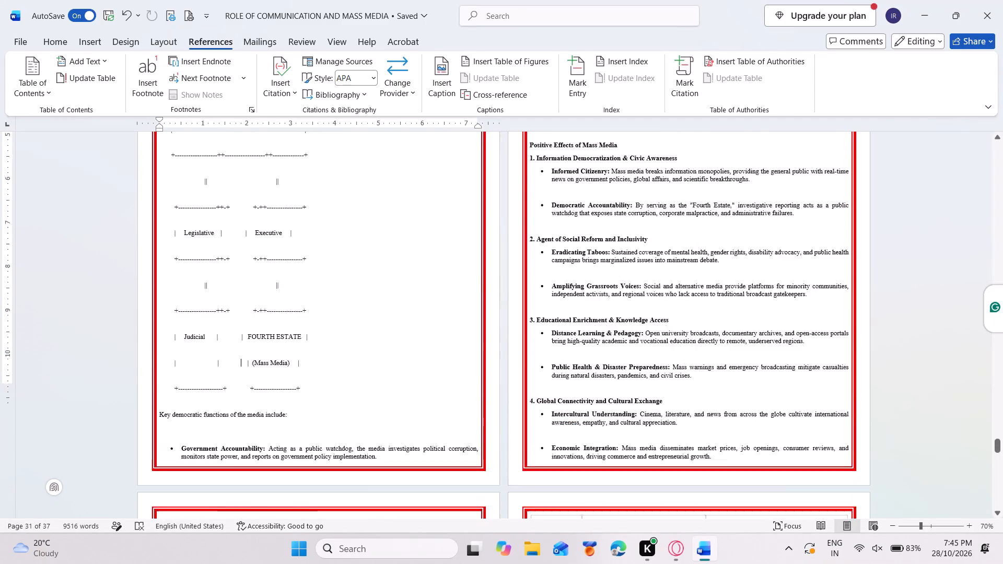
{"action": "scroll", "coordinate": [407, 389], "scroll_direction": "down", "scroll_amount": 1}
{"action": "scroll", "coordinate": [407, 389], "scroll_direction": "up", "scroll_amount": 2}
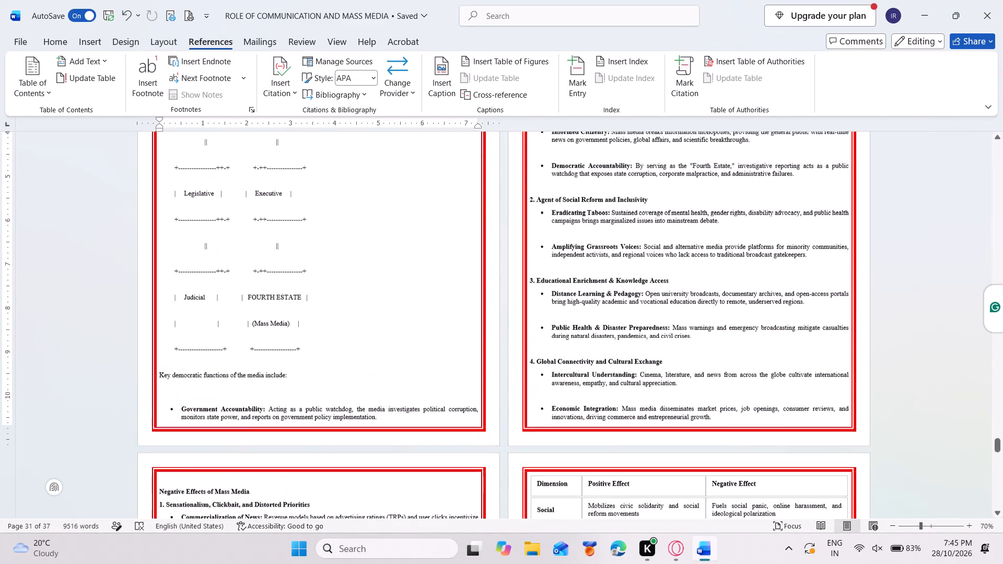
{"action": "scroll", "coordinate": [407, 389], "scroll_direction": "right", "scroll_amount": 2}
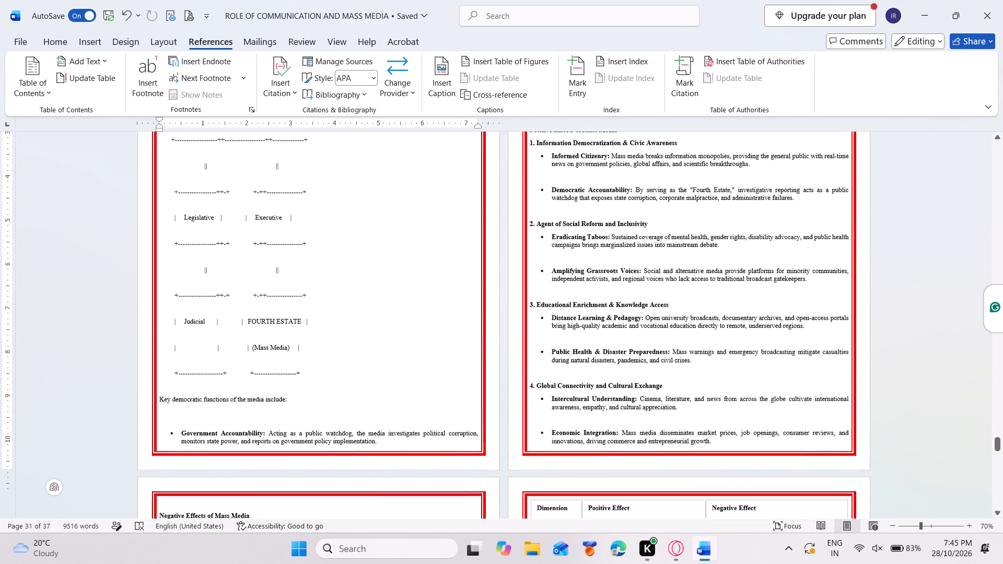
{"action": "scroll", "coordinate": [407, 389], "scroll_direction": "right", "scroll_amount": 1}
{"action": "scroll", "coordinate": [407, 389], "scroll_direction": "down", "scroll_amount": 3}
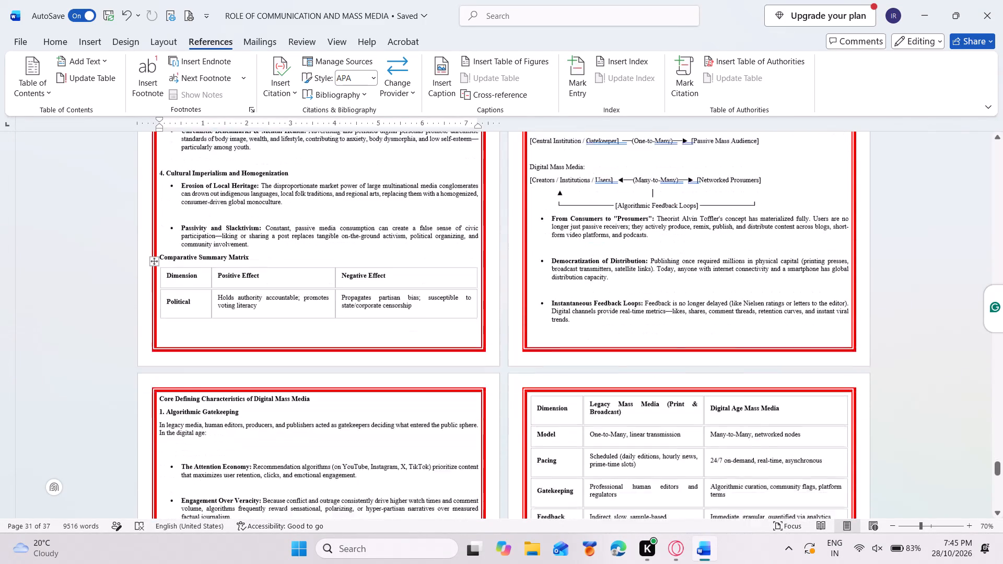
{"action": "scroll", "coordinate": [407, 389], "scroll_direction": "down", "scroll_amount": 1}
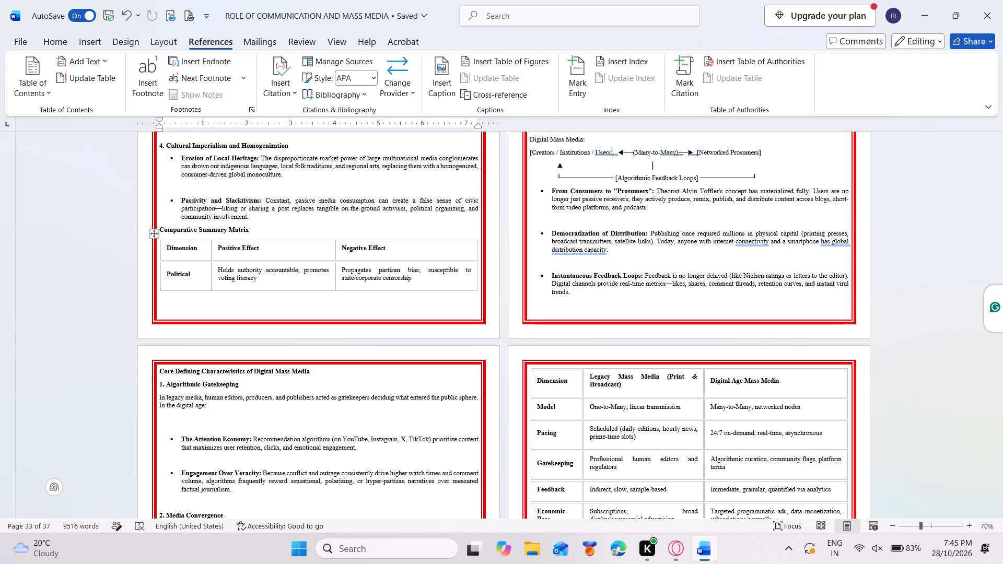
{"action": "scroll", "coordinate": [407, 389], "scroll_direction": "up", "scroll_amount": 2}
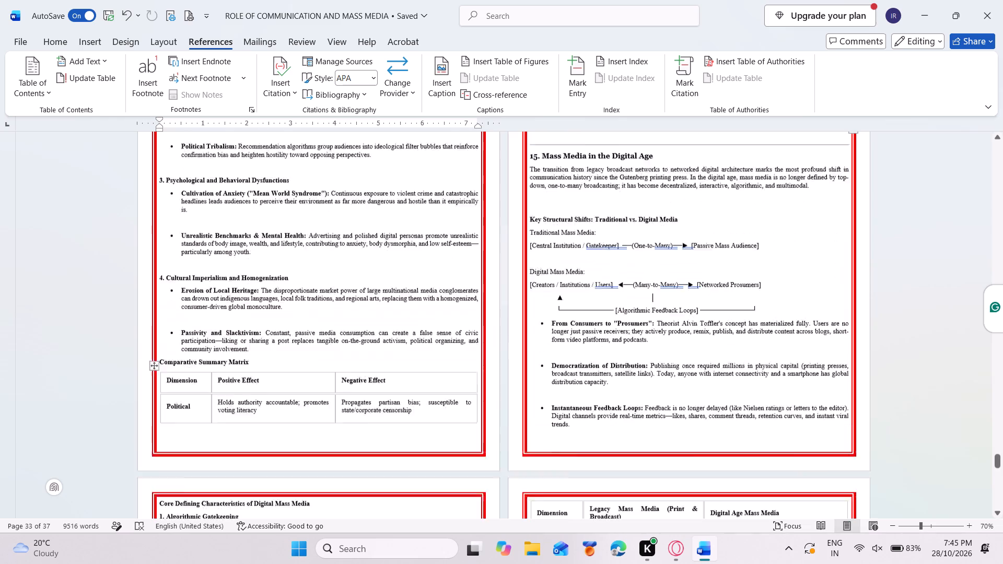
{"action": "scroll", "coordinate": [407, 389], "scroll_direction": "up", "scroll_amount": 4}
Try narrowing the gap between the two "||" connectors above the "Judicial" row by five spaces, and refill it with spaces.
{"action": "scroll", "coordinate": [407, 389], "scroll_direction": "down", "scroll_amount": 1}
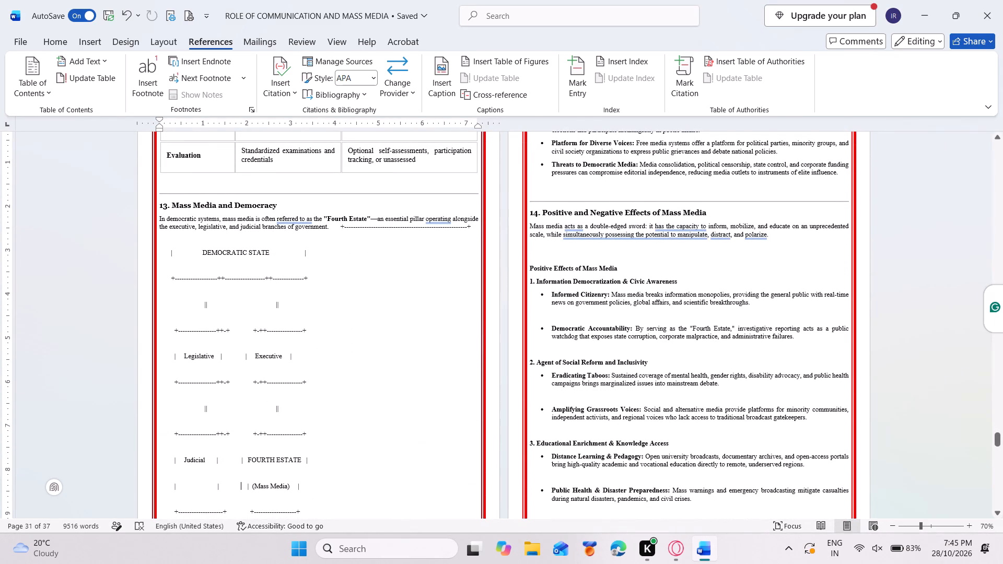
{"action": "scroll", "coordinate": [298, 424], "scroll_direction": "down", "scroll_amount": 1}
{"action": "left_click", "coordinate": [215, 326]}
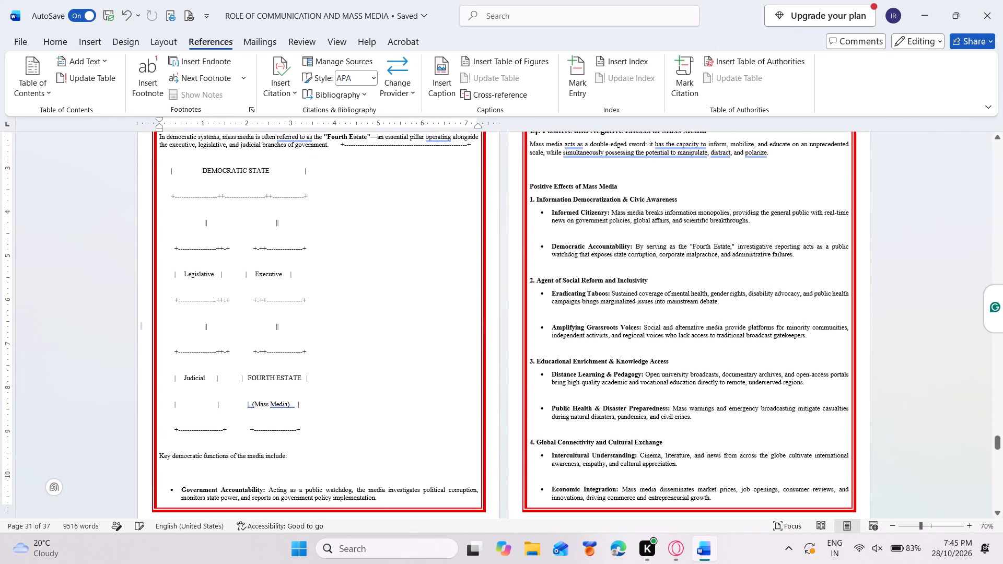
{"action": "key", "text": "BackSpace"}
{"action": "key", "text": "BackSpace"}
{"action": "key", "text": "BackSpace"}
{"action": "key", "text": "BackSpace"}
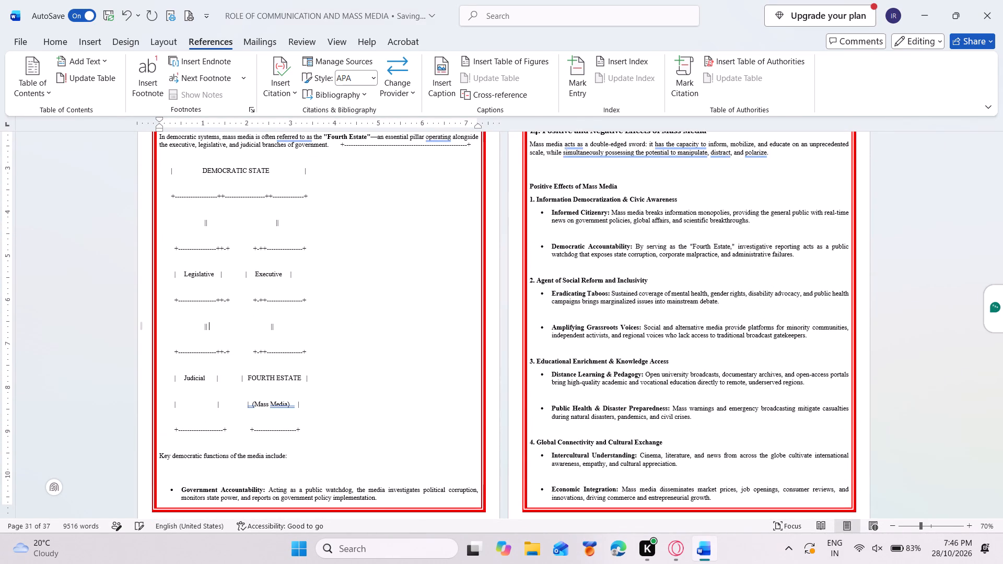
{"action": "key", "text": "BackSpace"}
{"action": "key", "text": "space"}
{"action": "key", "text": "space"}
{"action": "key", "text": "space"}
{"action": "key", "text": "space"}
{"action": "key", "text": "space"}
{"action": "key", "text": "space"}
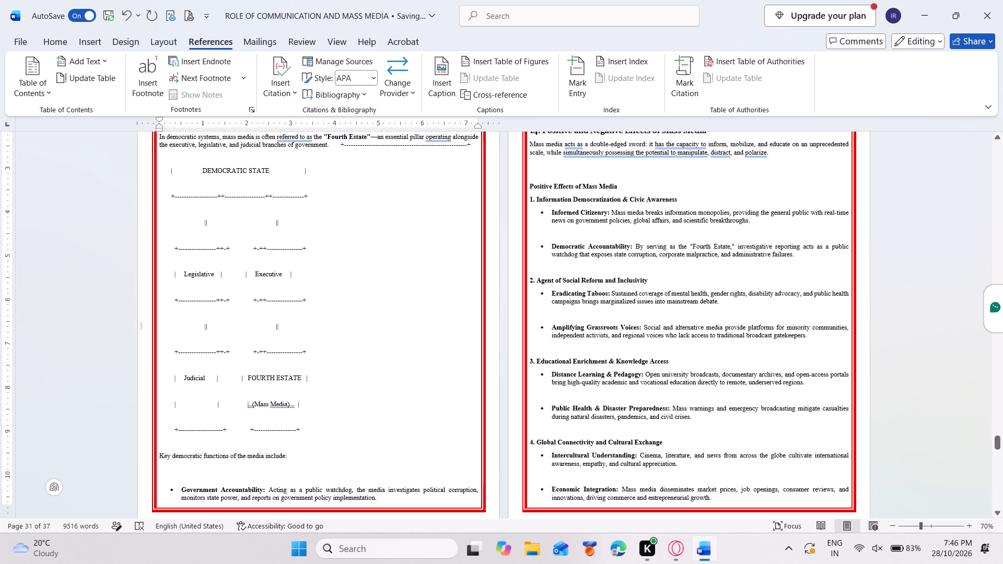
Remove a net one space before the first "||" connector above "Judicial" and add one space before the second connector.
{"action": "left_click", "coordinate": [202, 326]}
{"action": "key", "text": "BackSpace"}
{"action": "key", "text": "BackSpace"}
{"action": "key", "text": "space"}
{"action": "left_click", "coordinate": [272, 329]}
{"action": "key", "text": "space"}
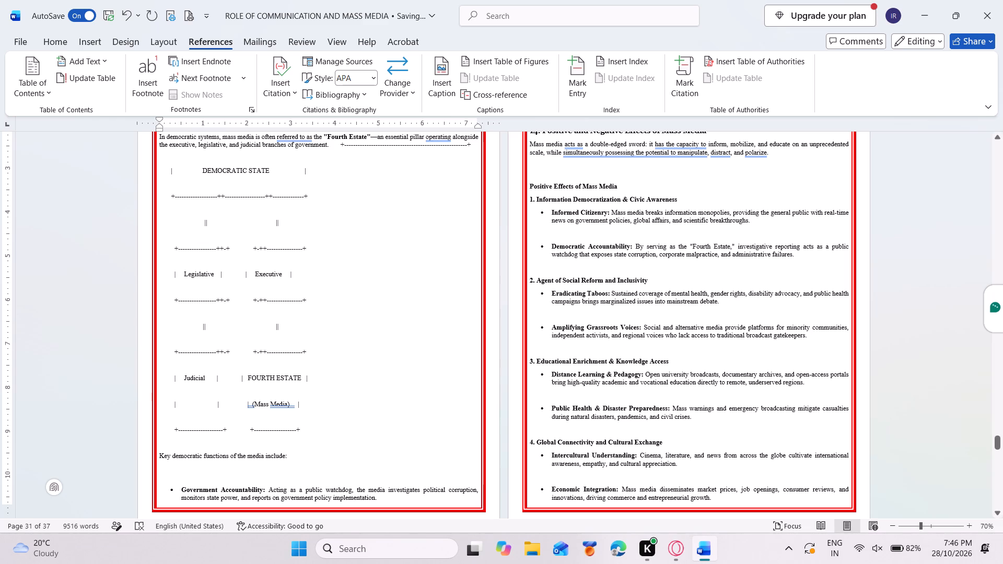
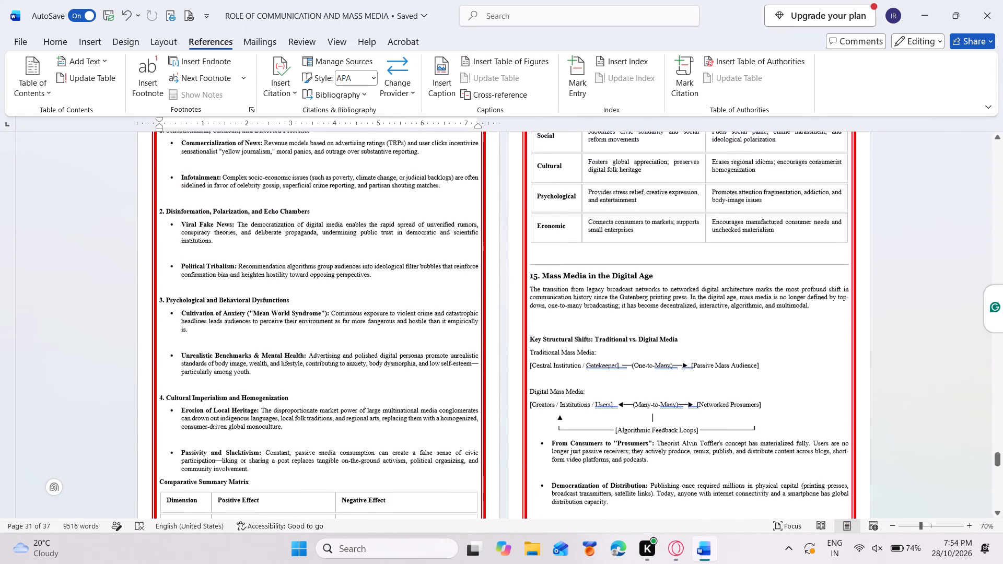
{"action": "scroll", "coordinate": [481, 338], "scroll_direction": "down", "scroll_amount": 3}
{"action": "scroll", "coordinate": [481, 338], "scroll_direction": "right", "scroll_amount": 1}
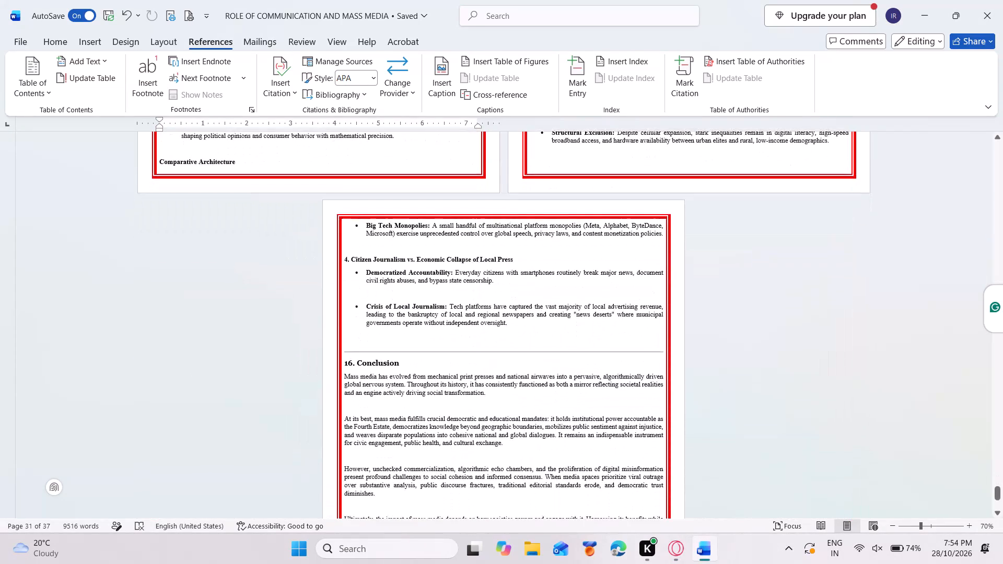
{"action": "scroll", "coordinate": [481, 338], "scroll_direction": "right", "scroll_amount": 1}
{"action": "scroll", "coordinate": [481, 338], "scroll_direction": "up", "scroll_amount": 1}
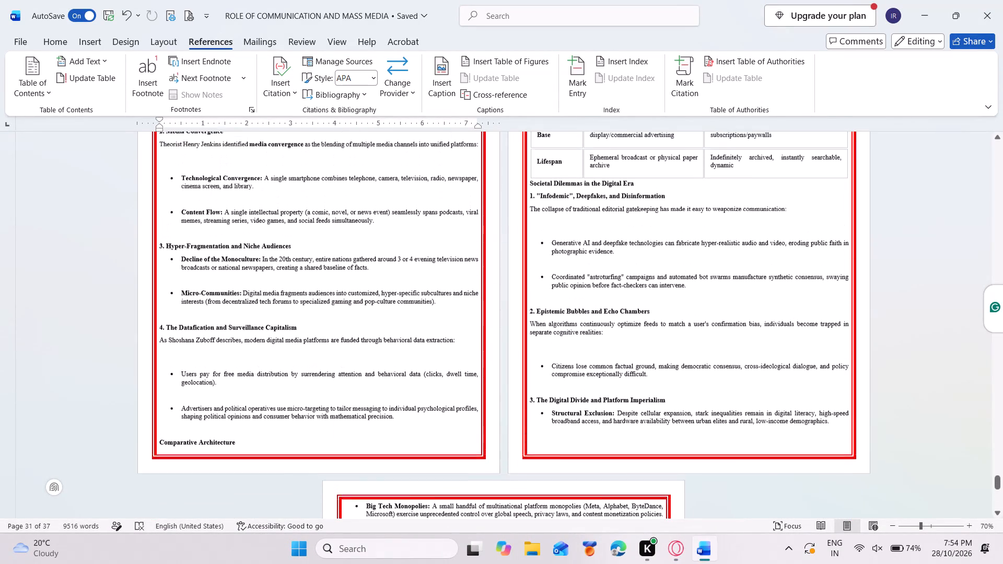
{"action": "scroll", "coordinate": [481, 338], "scroll_direction": "up", "scroll_amount": 2}
{"action": "scroll", "coordinate": [481, 338], "scroll_direction": "down", "scroll_amount": 1}
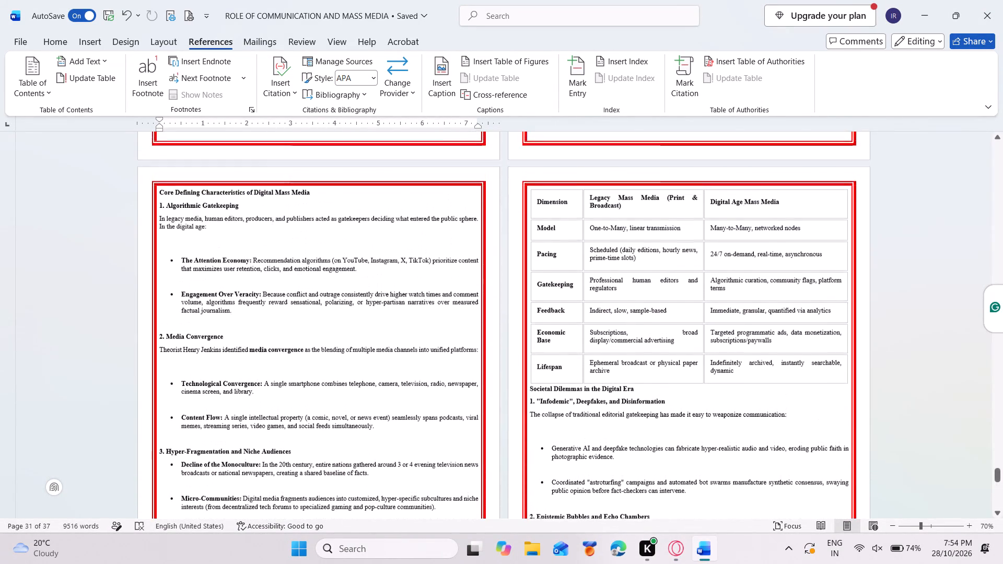
{"action": "scroll", "coordinate": [481, 338], "scroll_direction": "down", "scroll_amount": 2}
{"action": "left_click", "coordinate": [160, 438]}
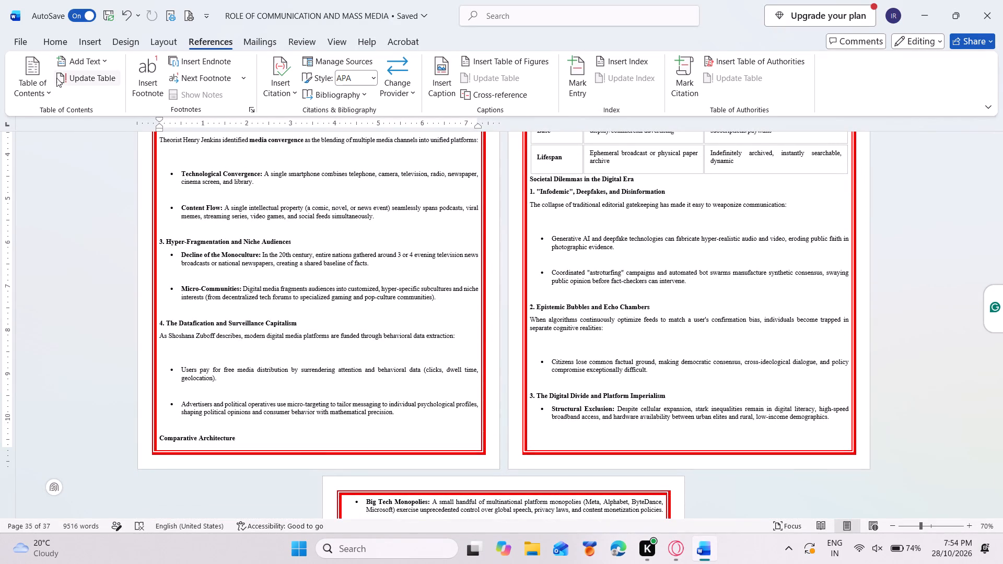
{"action": "left_click", "coordinate": [84, 40]}
{"action": "left_click", "coordinate": [44, 93]}
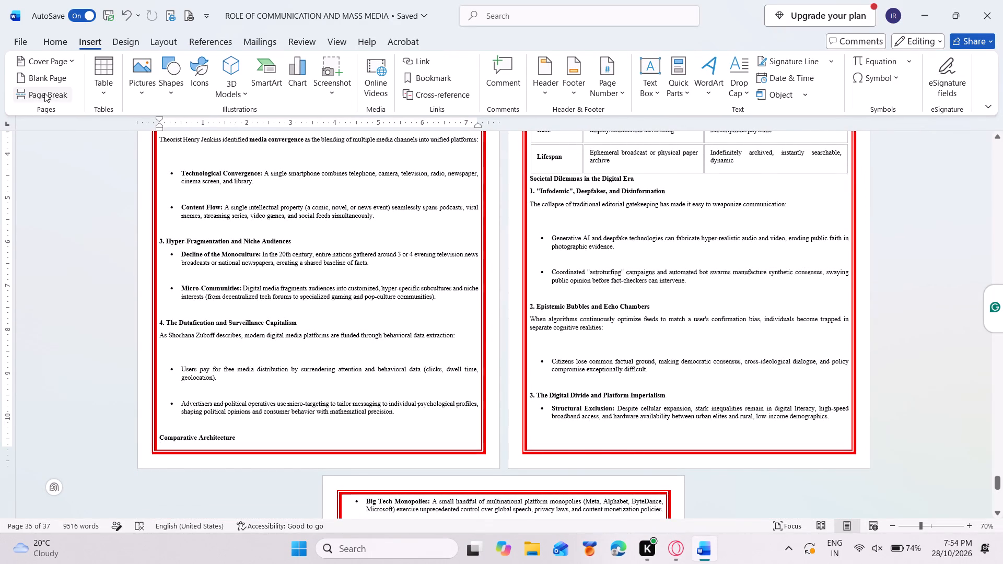
Insert a page break before the heading "3. The Digital Divide and Platform Imperialism" under Societal Dilemmas in the Digital Era.
{"action": "scroll", "coordinate": [405, 283], "scroll_direction": "down", "scroll_amount": 2}
{"action": "scroll", "coordinate": [405, 283], "scroll_direction": "up", "scroll_amount": 1}
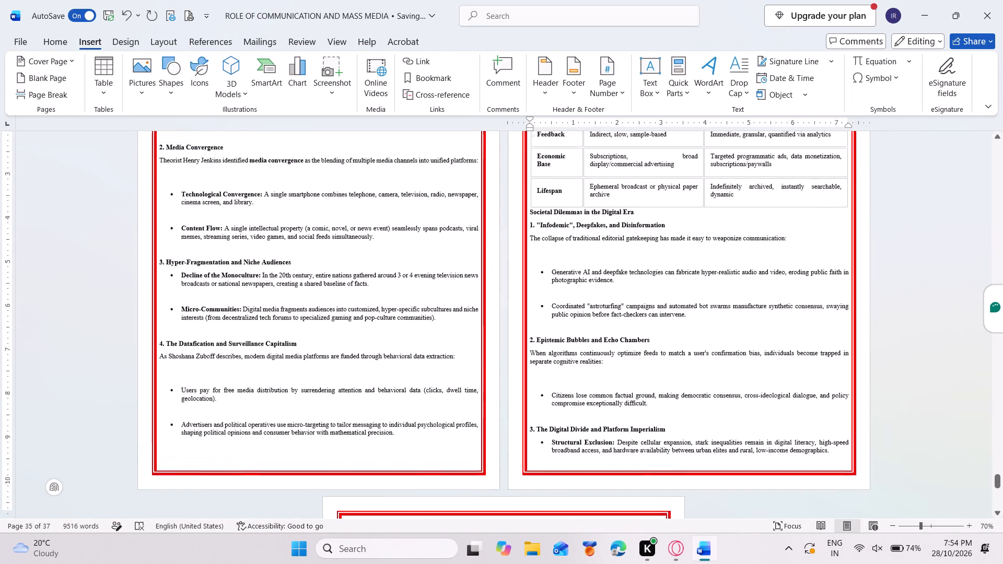
{"action": "scroll", "coordinate": [405, 283], "scroll_direction": "up", "scroll_amount": 3}
{"action": "scroll", "coordinate": [405, 283], "scroll_direction": "down", "scroll_amount": 2}
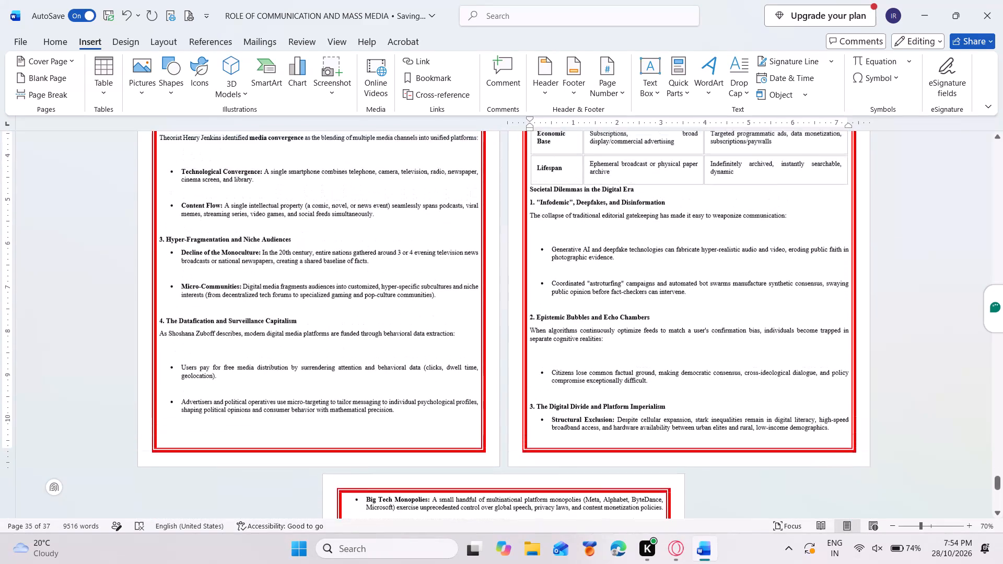
{"action": "scroll", "coordinate": [405, 283], "scroll_direction": "down", "scroll_amount": 1}
{"action": "scroll", "coordinate": [405, 283], "scroll_direction": "up", "scroll_amount": 3}
{"action": "left_click", "coordinate": [529, 367]}
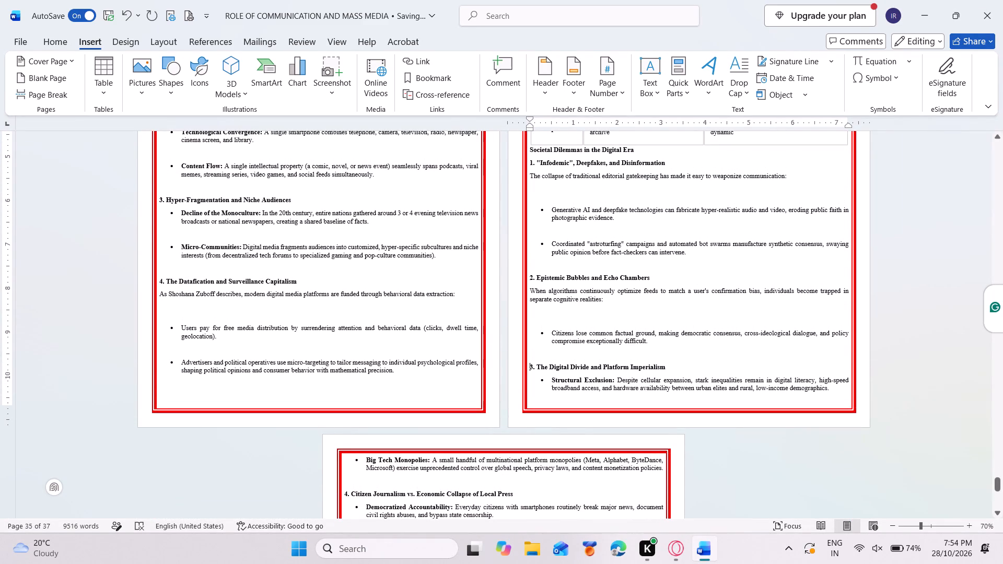
{"action": "left_click", "coordinate": [48, 92]}
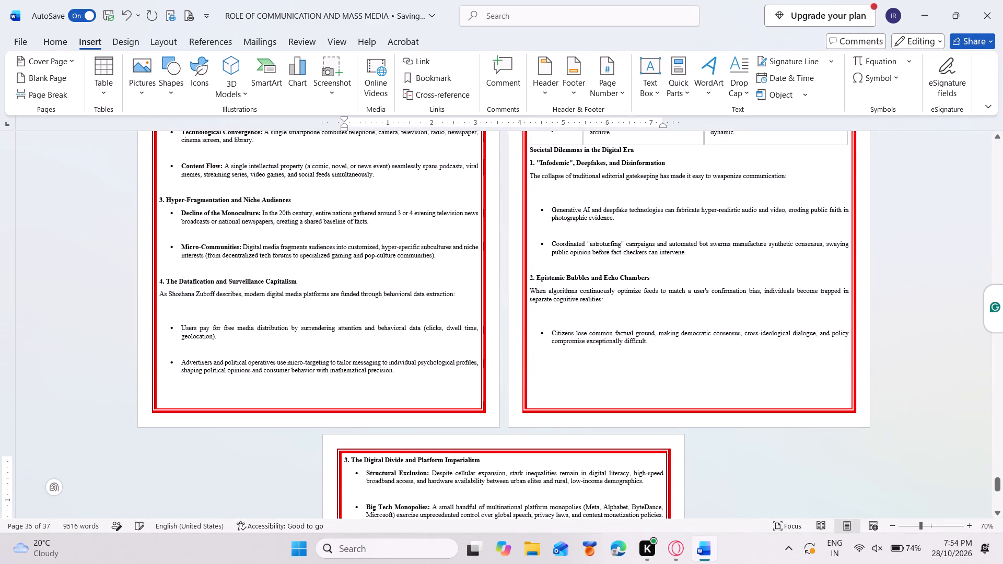
Insert a page break before the "Comparative Summary Matrix" heading at the end of section 14.
{"action": "scroll", "coordinate": [313, 277], "scroll_direction": "up", "scroll_amount": 3}
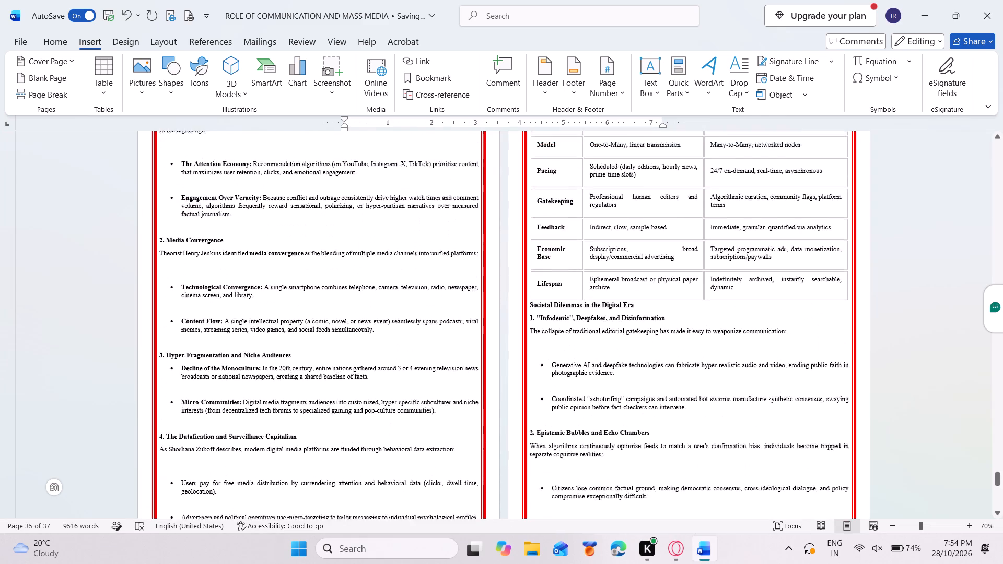
{"action": "scroll", "coordinate": [313, 277], "scroll_direction": "up", "scroll_amount": 3}
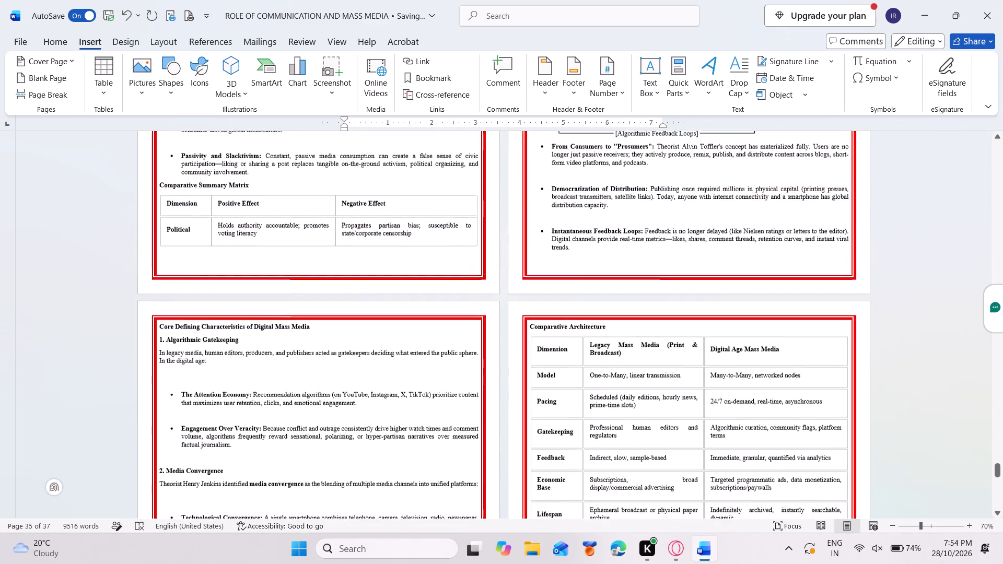
{"action": "scroll", "coordinate": [313, 277], "scroll_direction": "up", "scroll_amount": 4}
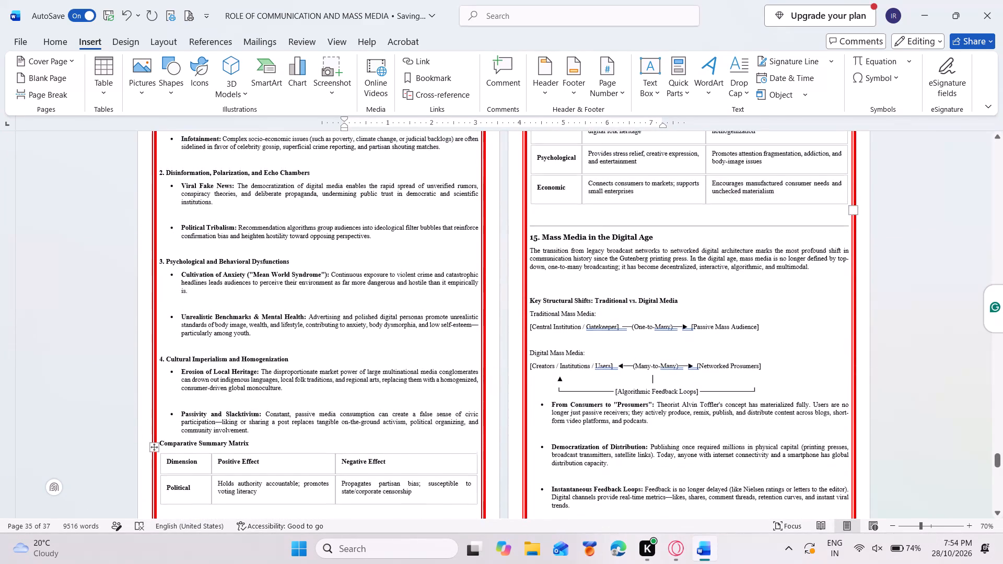
{"action": "scroll", "coordinate": [313, 277], "scroll_direction": "up", "scroll_amount": 1}
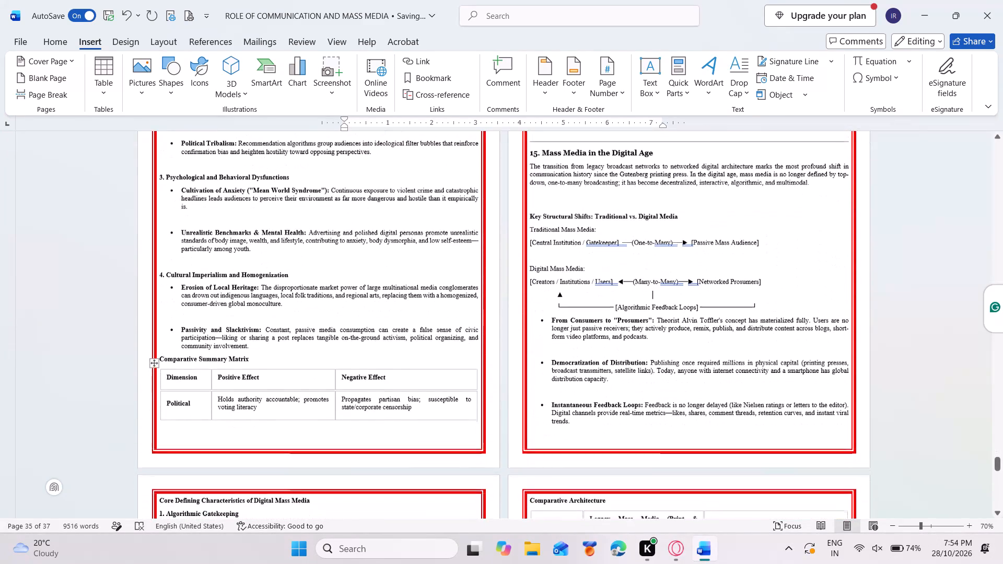
{"action": "scroll", "coordinate": [313, 277], "scroll_direction": "up", "scroll_amount": 1}
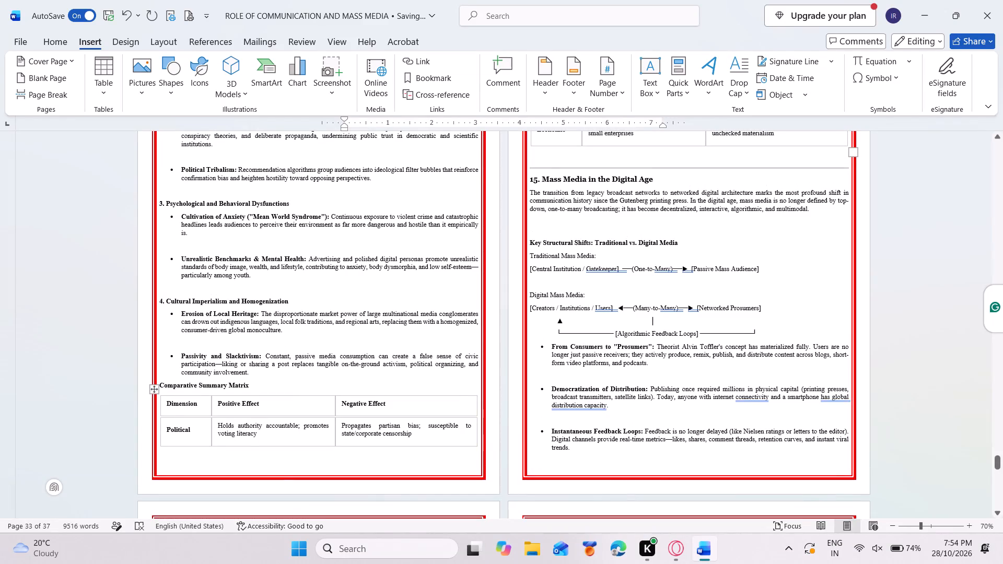
{"action": "scroll", "coordinate": [313, 277], "scroll_direction": "up", "scroll_amount": 1}
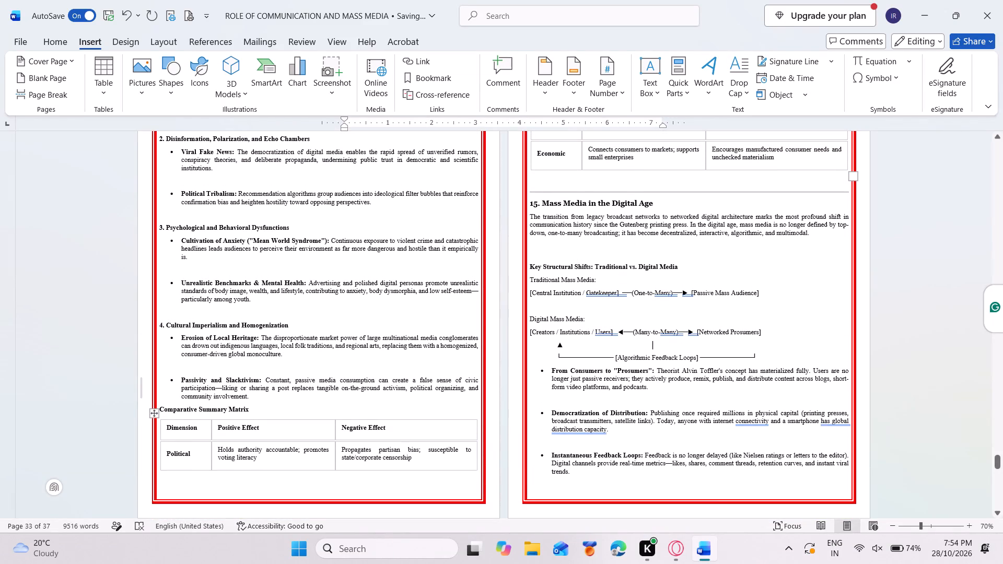
{"action": "left_click", "coordinate": [160, 407]}
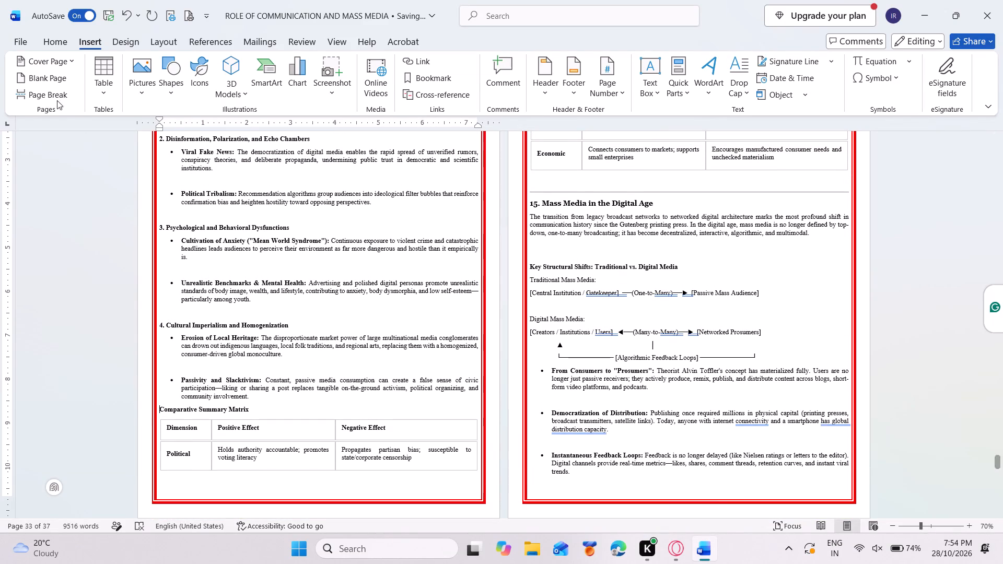
{"action": "left_click", "coordinate": [52, 94]}
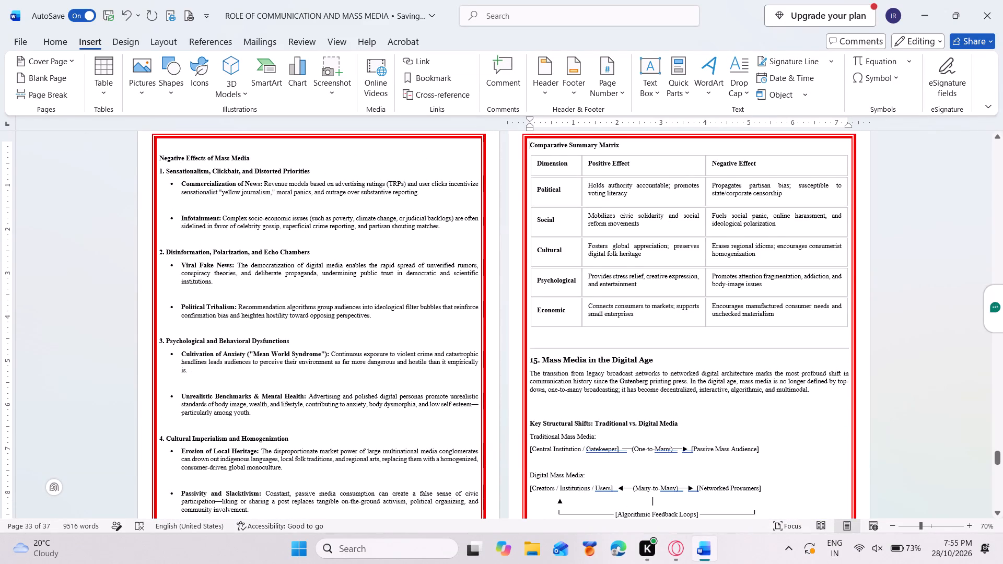
Insert a page break before the line "Key democratic functions of the media include:" in section 13.
{"action": "scroll", "coordinate": [360, 264], "scroll_direction": "up", "scroll_amount": 2}
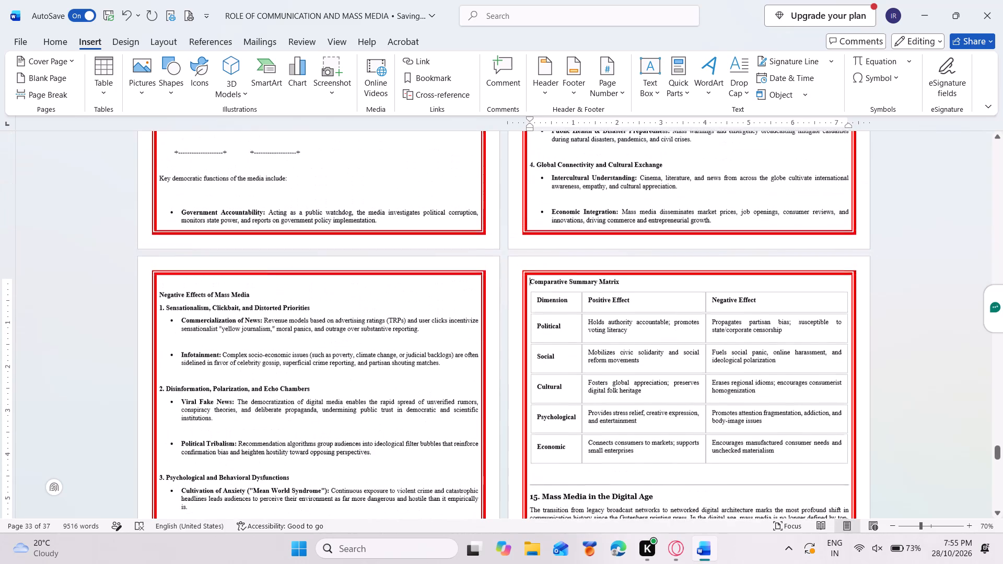
{"action": "scroll", "coordinate": [360, 264], "scroll_direction": "up", "scroll_amount": 5}
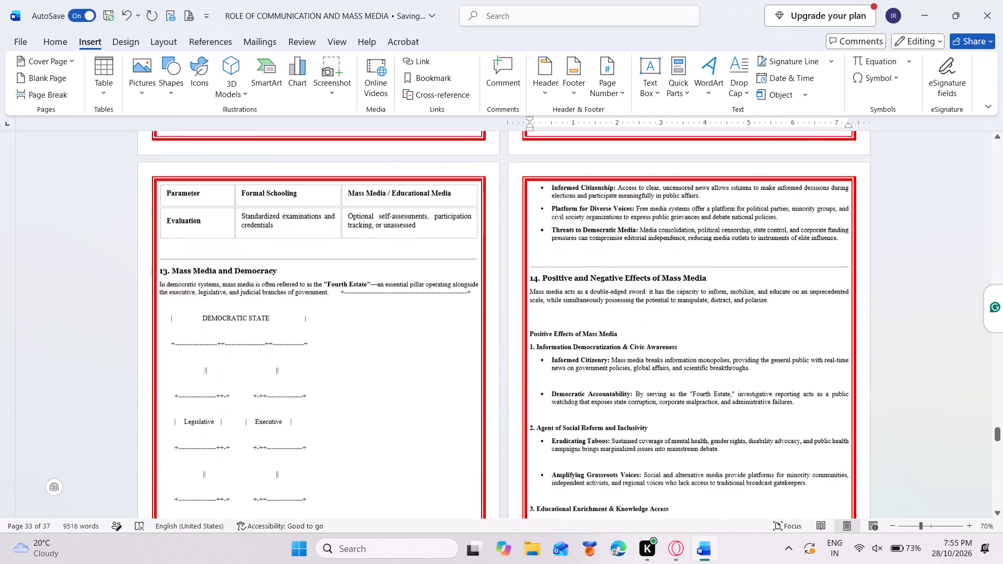
{"action": "scroll", "coordinate": [360, 264], "scroll_direction": "down", "scroll_amount": 3}
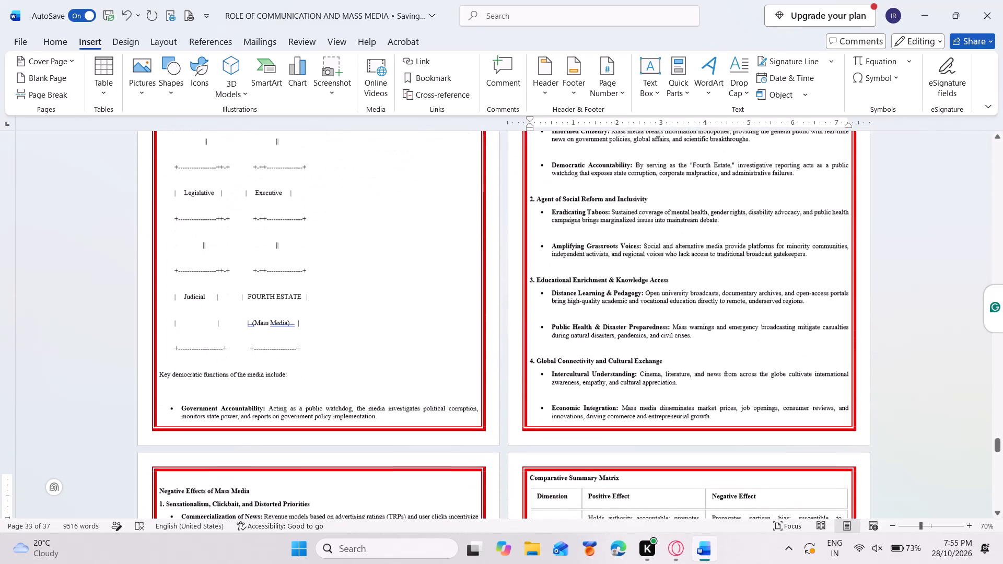
{"action": "left_click", "coordinate": [157, 376]}
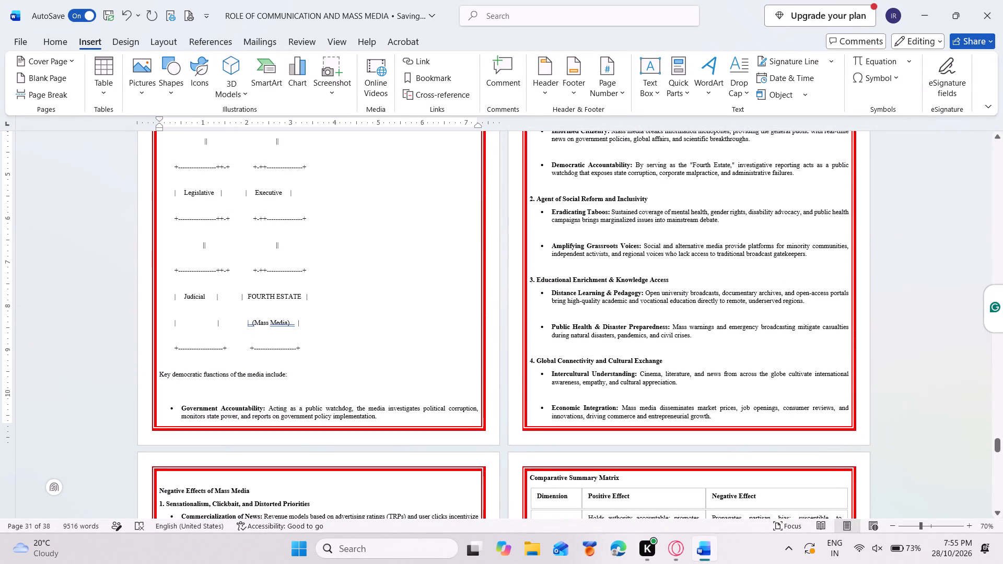
{"action": "left_click", "coordinate": [58, 95]}
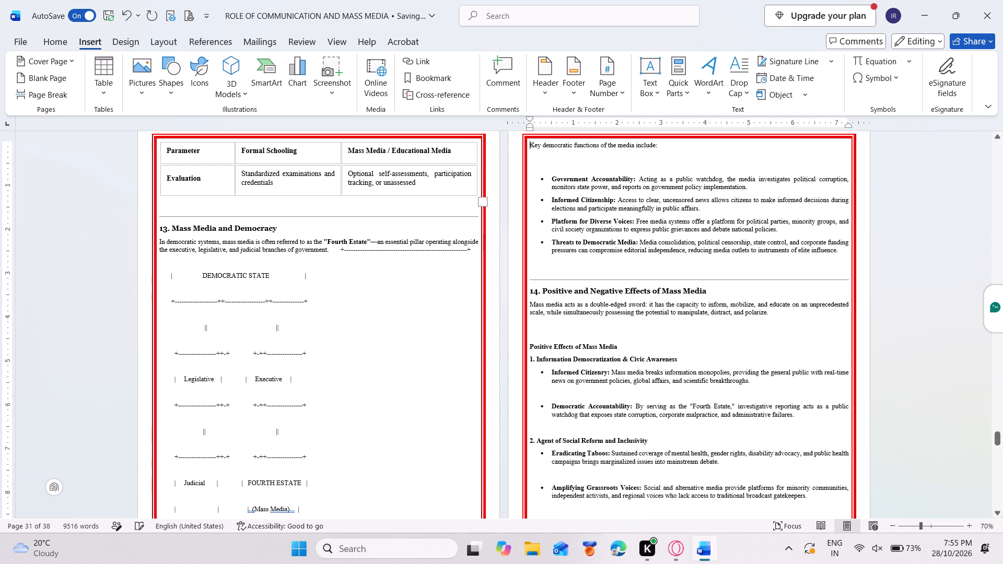
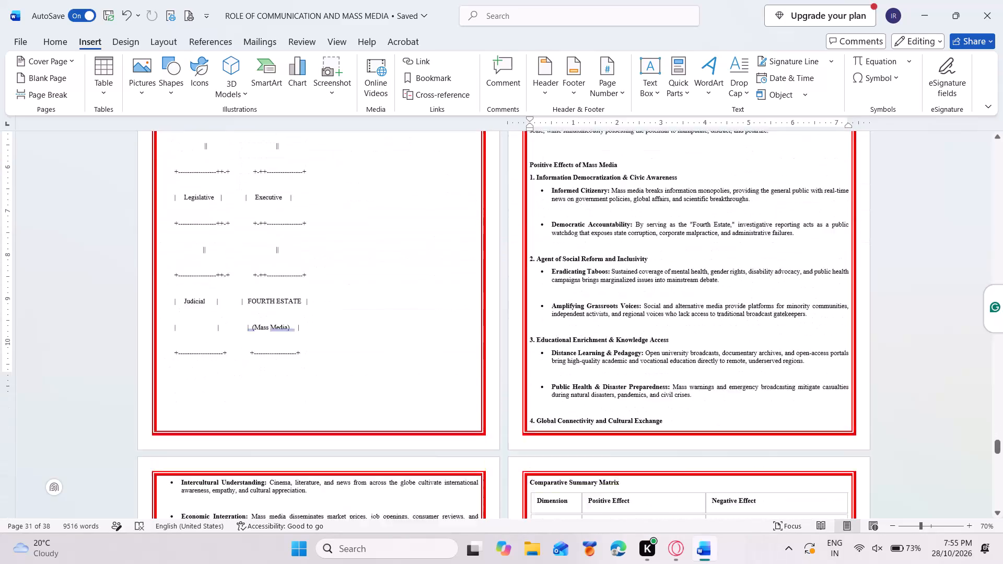
Insert a page break before the heading "4. Global Connectivity and Cultural Exchange" in section 14.
{"action": "scroll", "coordinate": [483, 293], "scroll_direction": "up", "scroll_amount": 3}
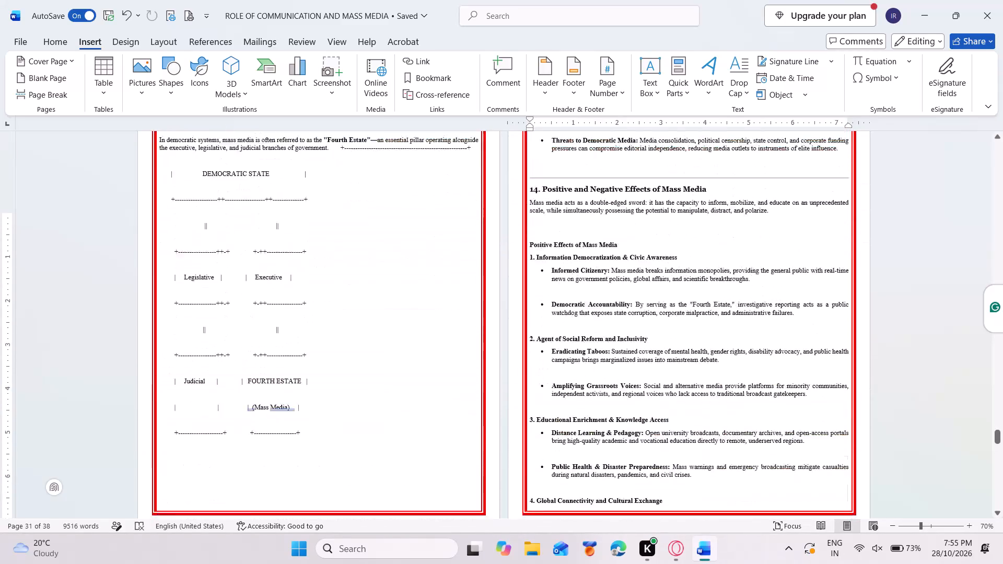
{"action": "scroll", "coordinate": [483, 293], "scroll_direction": "up", "scroll_amount": 1}
{"action": "scroll", "coordinate": [483, 293], "scroll_direction": "down", "scroll_amount": 1}
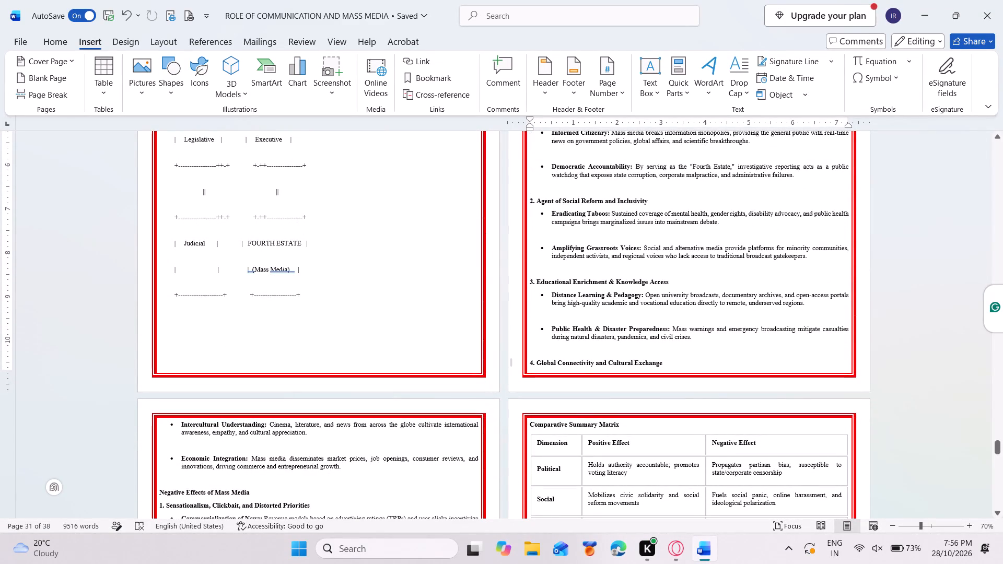
{"action": "left_click", "coordinate": [531, 365]}
{"action": "key", "text": "Left"}
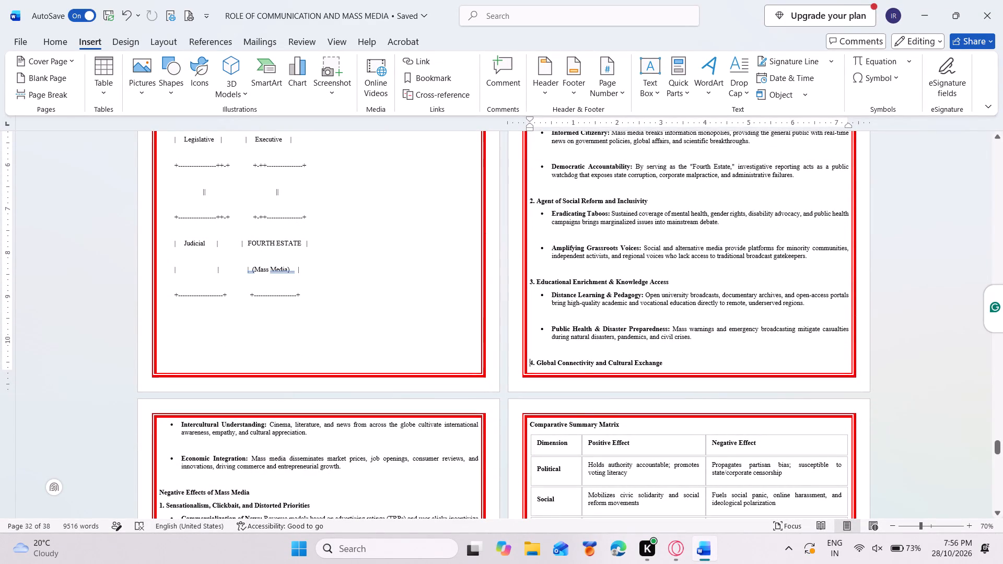
{"action": "left_click", "coordinate": [36, 95]}
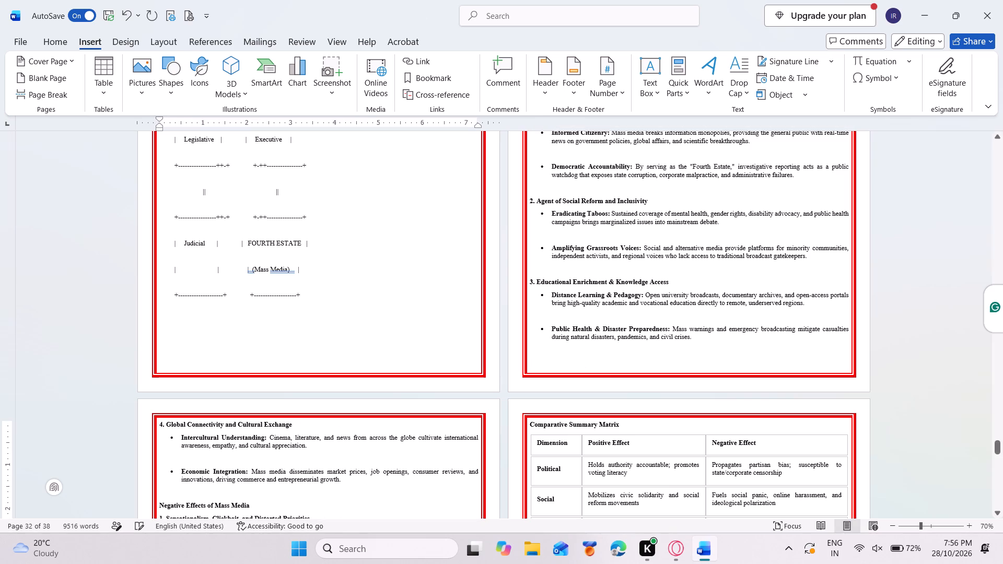
Examine the page layout of sections 10 to 14 for headings, lists and tables split across pages, ending at section 13.
{"action": "scroll", "coordinate": [362, 243], "scroll_direction": "up", "scroll_amount": 7}
{"action": "scroll", "coordinate": [362, 243], "scroll_direction": "down", "scroll_amount": 1}
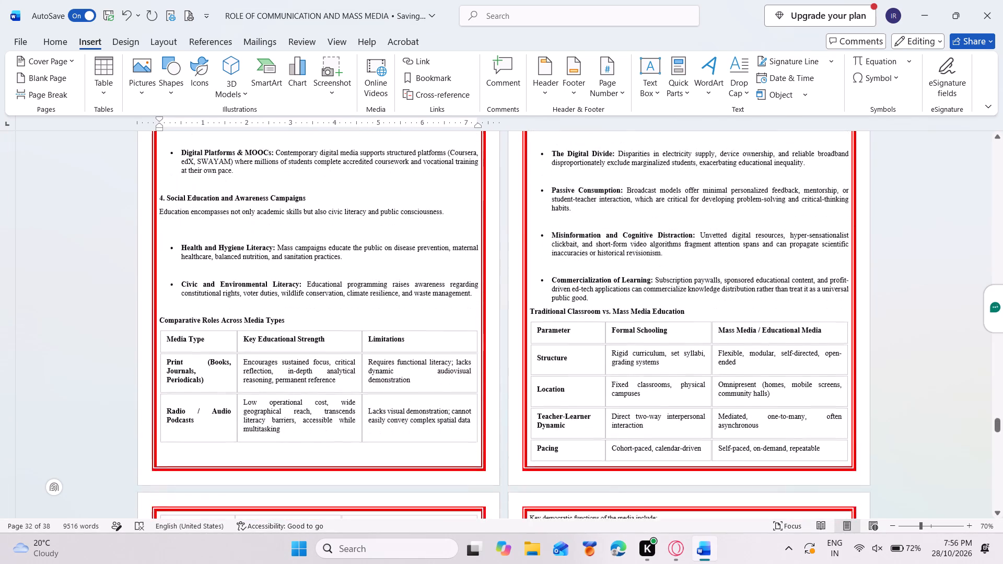
{"action": "scroll", "coordinate": [362, 243], "scroll_direction": "down", "scroll_amount": 2}
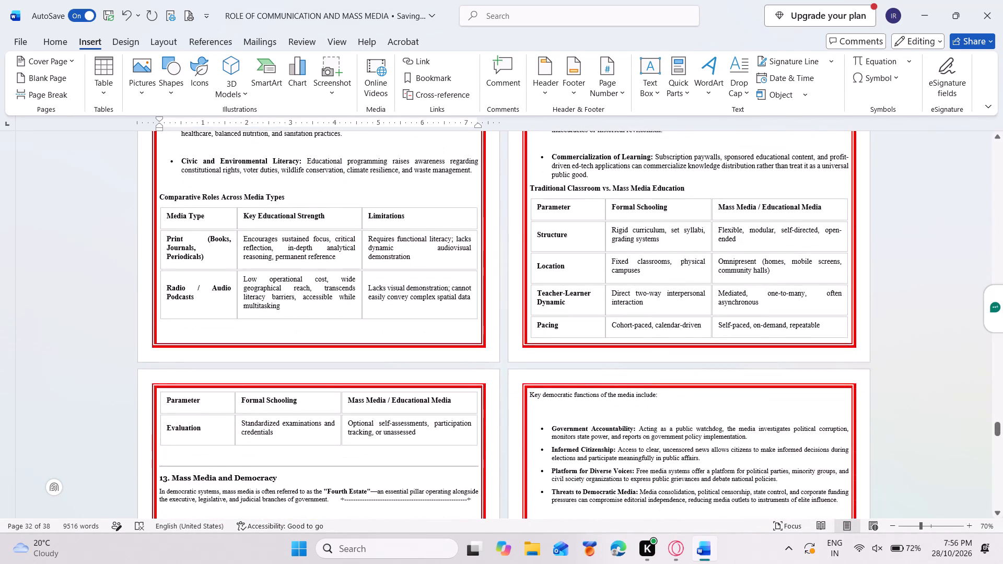
{"action": "scroll", "coordinate": [362, 243], "scroll_direction": "up", "scroll_amount": 4}
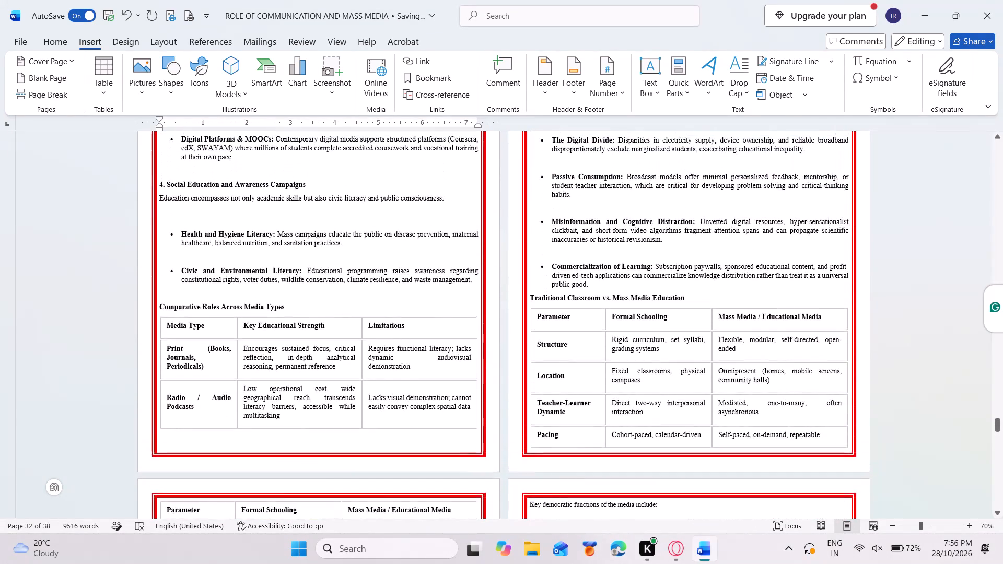
{"action": "scroll", "coordinate": [362, 243], "scroll_direction": "up", "scroll_amount": 2}
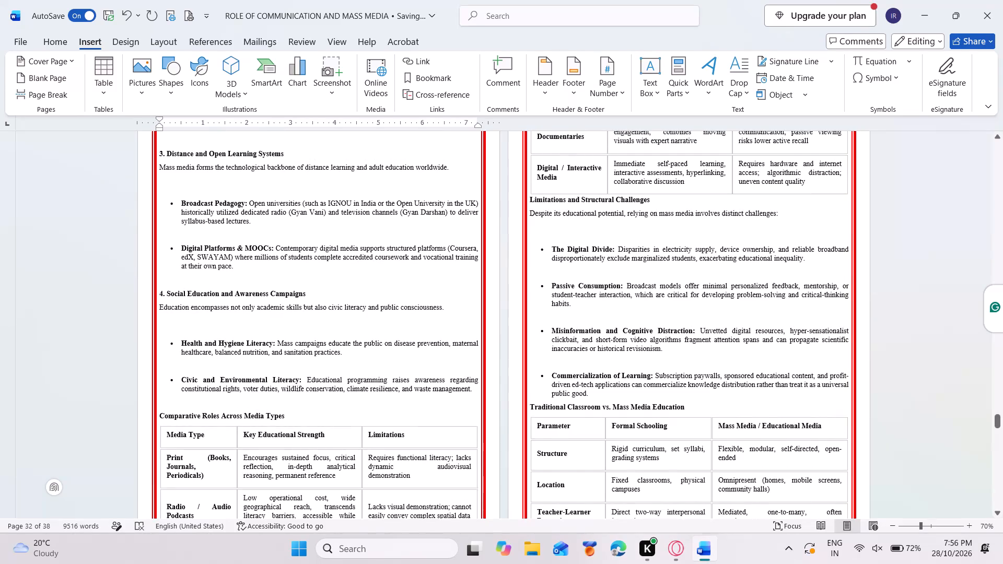
{"action": "scroll", "coordinate": [362, 243], "scroll_direction": "up", "scroll_amount": 3}
{"action": "scroll", "coordinate": [362, 243], "scroll_direction": "down", "scroll_amount": 3}
{"action": "scroll", "coordinate": [362, 243], "scroll_direction": "up", "scroll_amount": 1}
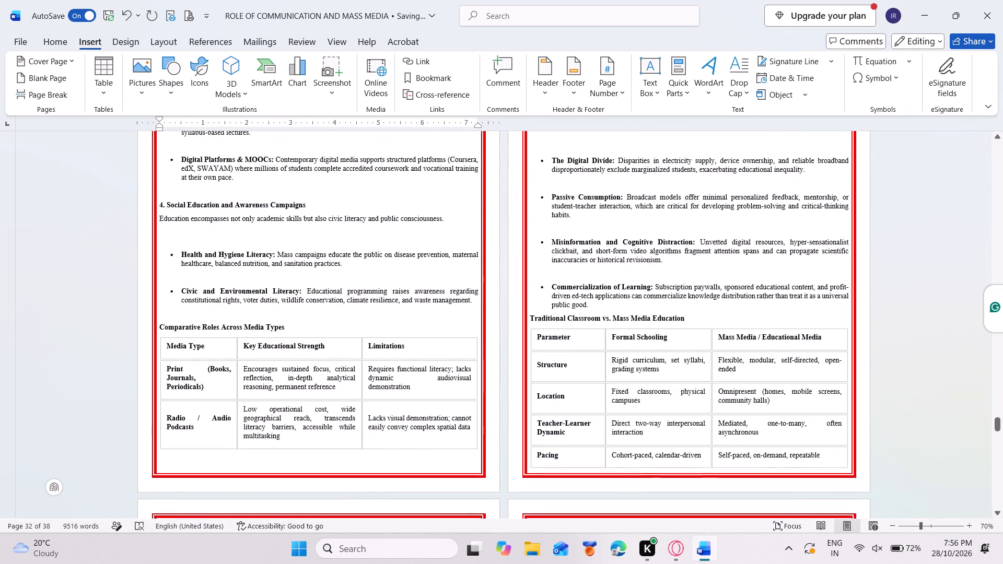
{"action": "scroll", "coordinate": [362, 243], "scroll_direction": "up", "scroll_amount": 4}
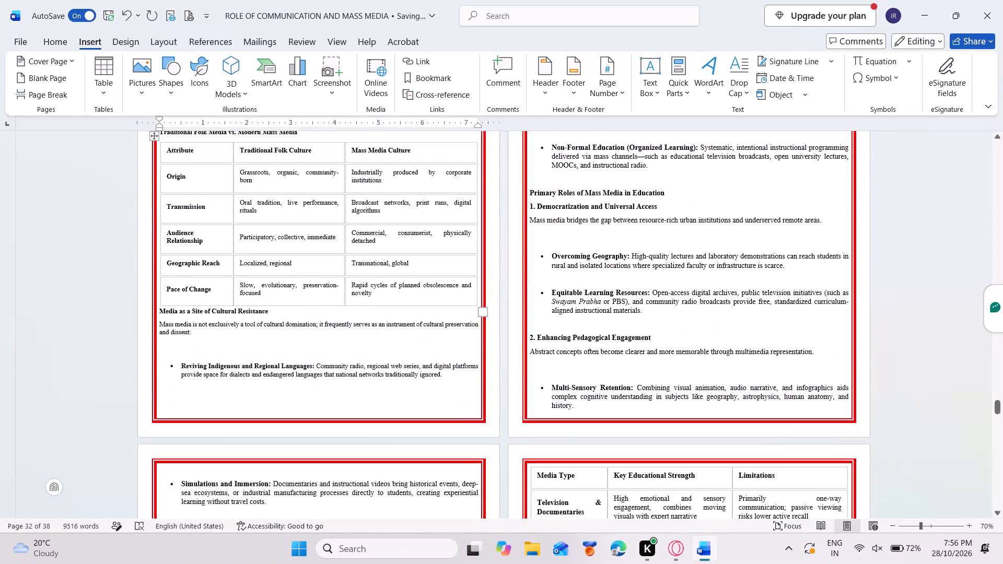
{"action": "scroll", "coordinate": [362, 243], "scroll_direction": "up", "scroll_amount": 3}
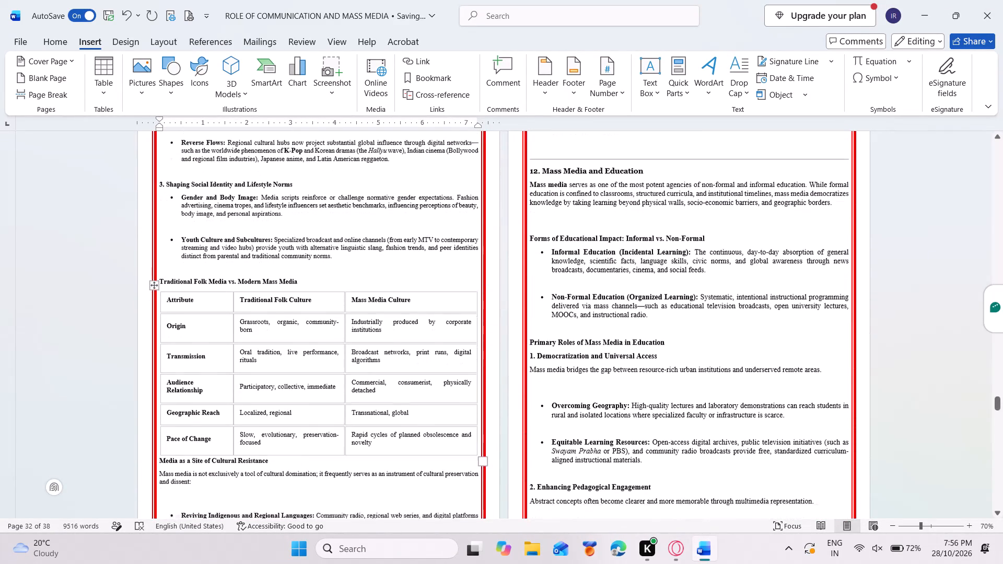
{"action": "scroll", "coordinate": [362, 243], "scroll_direction": "up", "scroll_amount": 3}
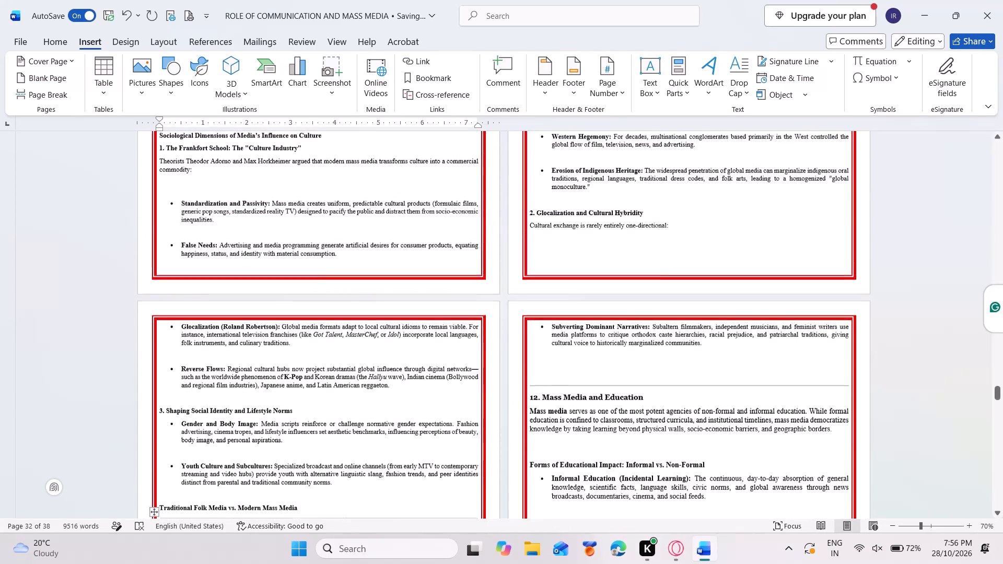
{"action": "scroll", "coordinate": [362, 243], "scroll_direction": "up", "scroll_amount": 7}
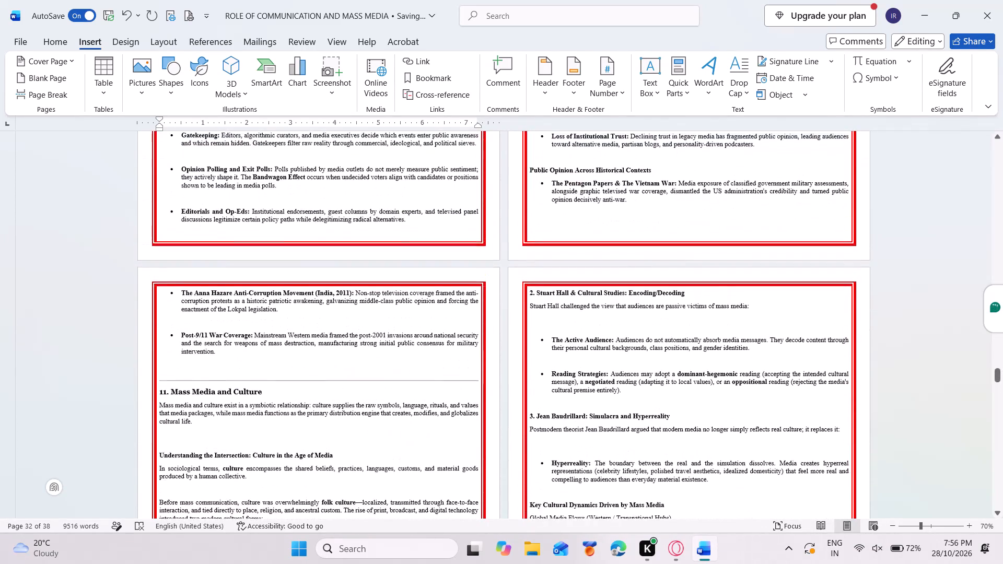
{"action": "scroll", "coordinate": [362, 243], "scroll_direction": "down", "scroll_amount": 1}
{"action": "scroll", "coordinate": [362, 243], "scroll_direction": "up", "scroll_amount": 2}
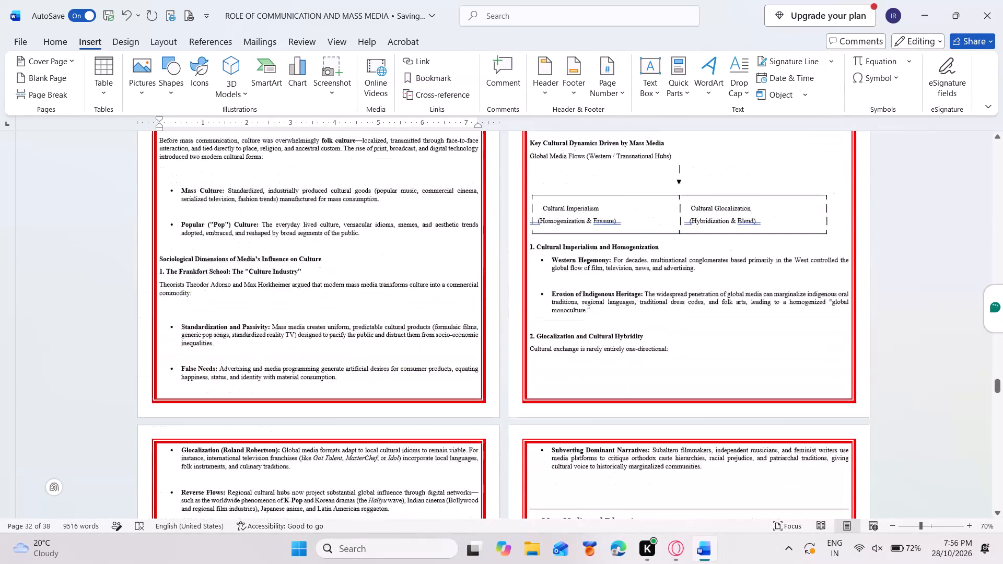
{"action": "scroll", "coordinate": [362, 243], "scroll_direction": "up", "scroll_amount": 2}
{"action": "scroll", "coordinate": [362, 243], "scroll_direction": "down", "scroll_amount": 2}
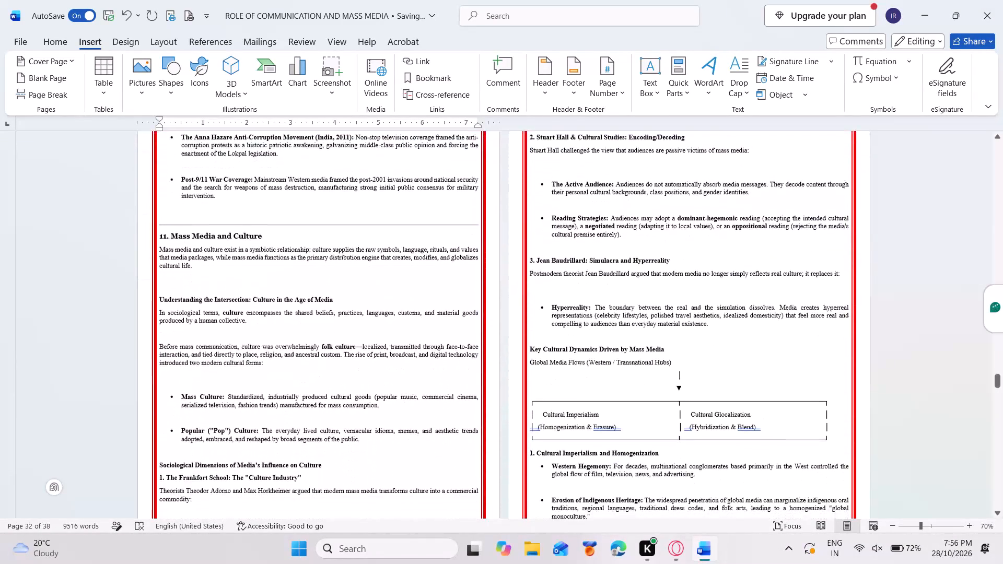
{"action": "scroll", "coordinate": [362, 243], "scroll_direction": "up", "scroll_amount": 2}
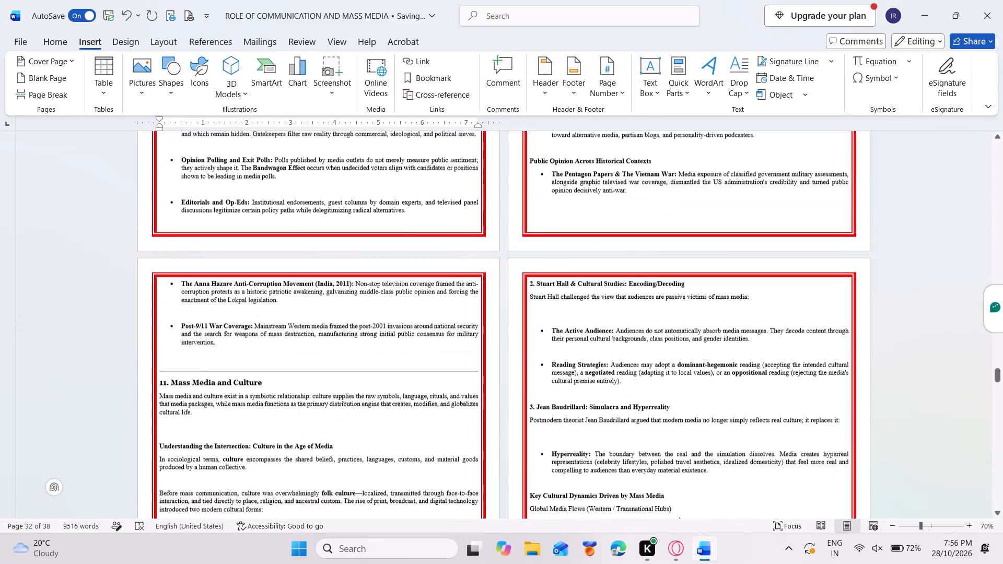
{"action": "scroll", "coordinate": [362, 243], "scroll_direction": "up", "scroll_amount": 2}
{"action": "scroll", "coordinate": [362, 243], "scroll_direction": "down", "scroll_amount": 5}
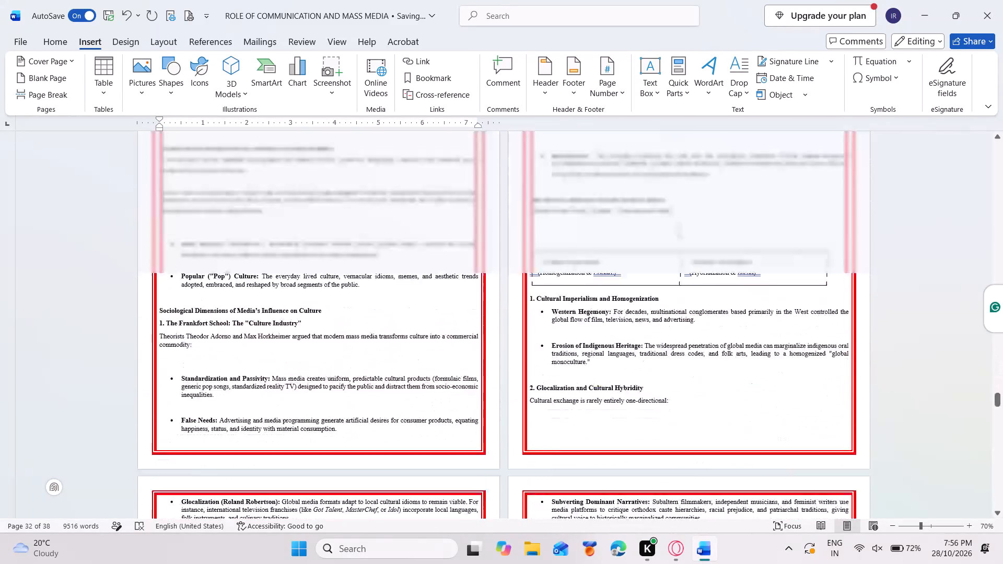
{"action": "scroll", "coordinate": [362, 243], "scroll_direction": "down", "scroll_amount": 4}
{"action": "scroll", "coordinate": [362, 243], "scroll_direction": "up", "scroll_amount": 2}
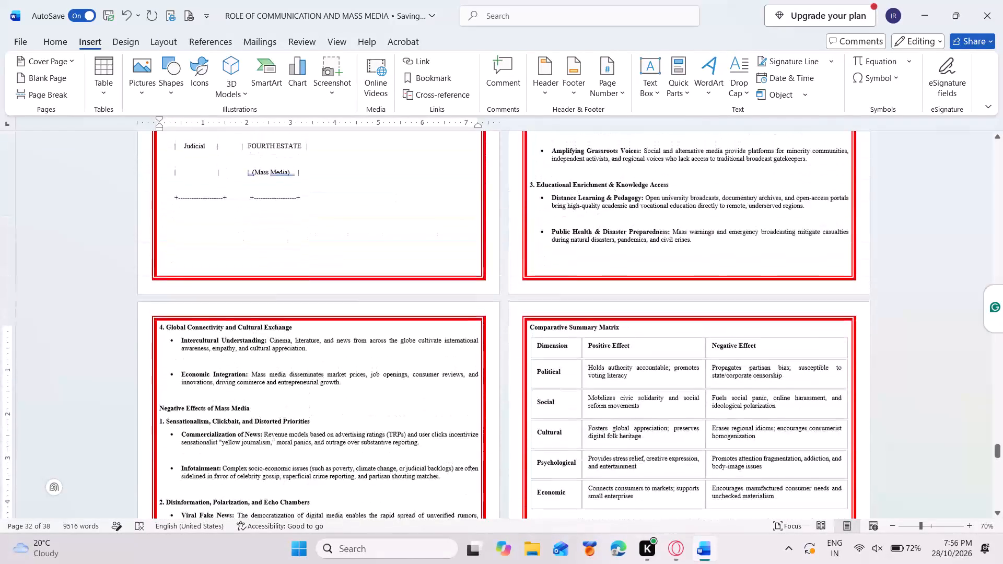
{"action": "scroll", "coordinate": [362, 243], "scroll_direction": "up", "scroll_amount": 3}
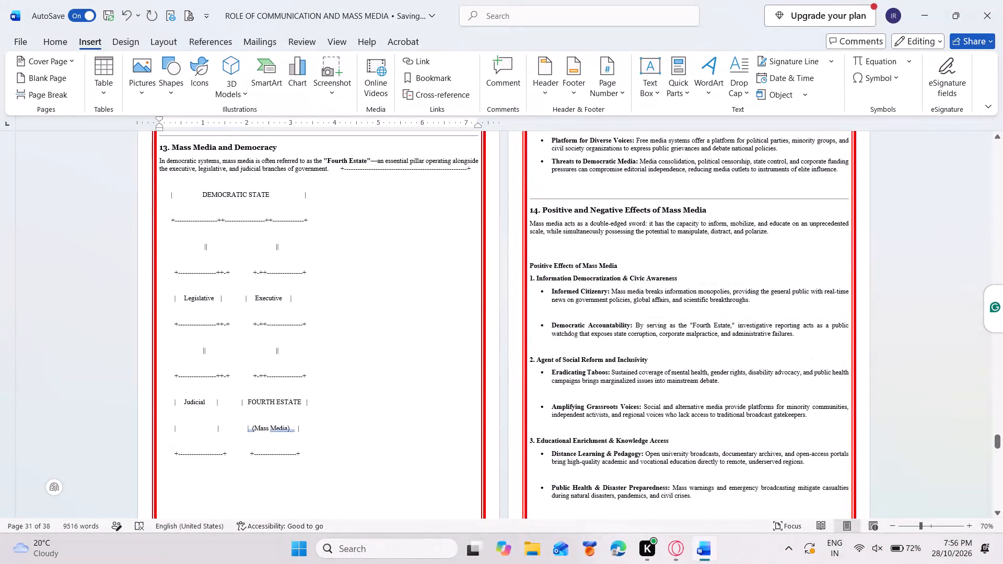
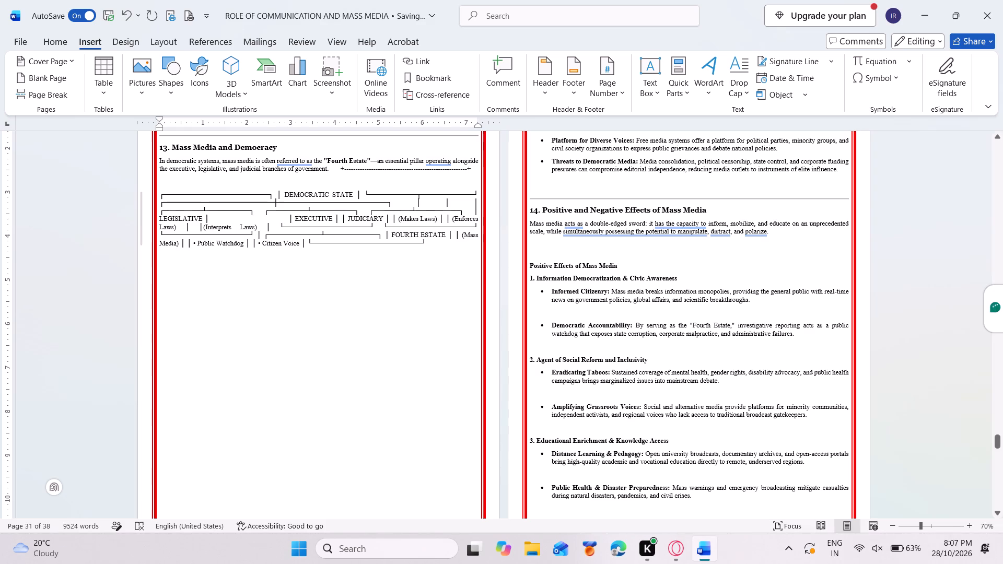
{"action": "key", "text": "space"}
{"action": "key", "text": "space"}
{"action": "key", "text": "space"}
{"action": "key", "text": "space"}
{"action": "key", "text": "space"}
{"action": "key", "text": "space"}
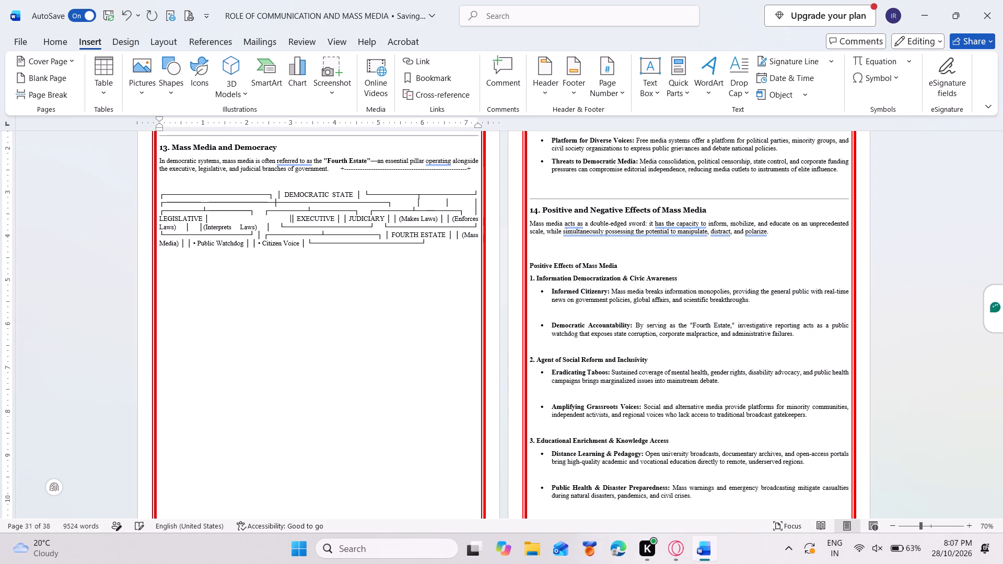
Insert a run of spaces between EXECUTIVE and JUDICIARY to space those boxes apart in the diagram.
{"action": "left_click", "coordinate": [343, 218]}
{"action": "key", "text": "space"}
{"action": "key", "text": "space"}
{"action": "key", "text": "space"}
{"action": "key", "text": "space"}
{"action": "key", "text": "space"}
{"action": "key", "text": "space"}
{"action": "key", "text": "space"}
{"action": "key", "text": "space"}
{"action": "key", "text": "space"}
{"action": "key", "text": "space"}
{"action": "key", "text": "space"}
{"action": "key", "text": "space"}
{"action": "key", "text": "space"}
{"action": "key", "text": "space"}
{"action": "key", "text": "space"}
{"action": "key", "text": "space"}
{"action": "key", "text": "space"}
{"action": "key", "text": "space"}
{"action": "key", "text": "space"}
{"action": "key", "text": "space"}
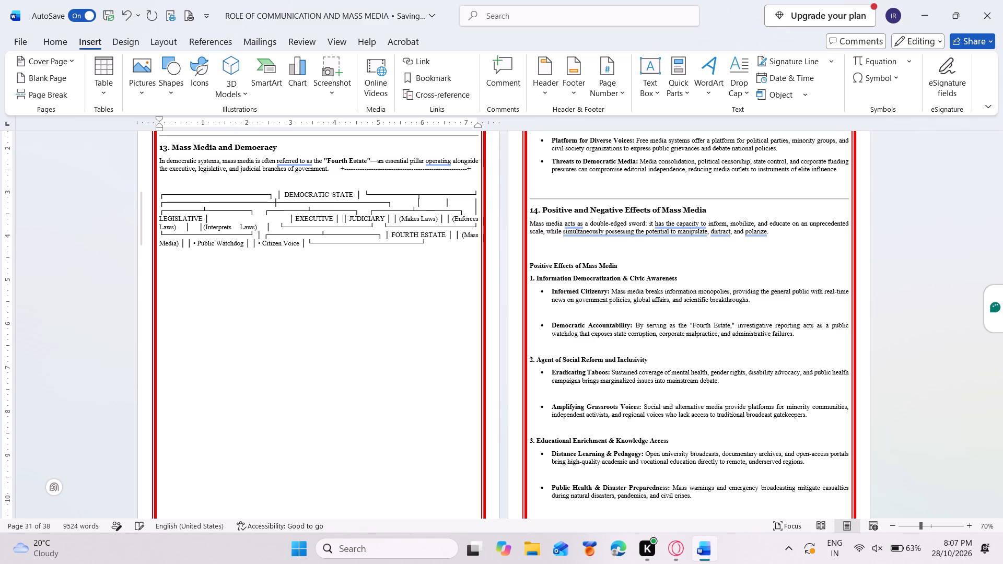
{"action": "key", "text": "space"}
{"action": "key", "text": "space"}
{"action": "key", "text": "space"}
{"action": "key", "text": "space"}
{"action": "key", "text": "space"}
{"action": "key", "text": "space"}
{"action": "key", "text": "space"}
{"action": "key", "text": "space"}
{"action": "key", "text": "space"}
{"action": "key", "text": "space"}
{"action": "key", "text": "space"}
{"action": "key", "text": "space"}
{"action": "key", "text": "space"}
{"action": "key", "text": "space"}
{"action": "key", "text": "space"}
{"action": "key", "text": "space"}
{"action": "key", "text": "space"}
{"action": "key", "text": "space"}
{"action": "key", "text": "space"}
{"action": "key", "text": "space"}
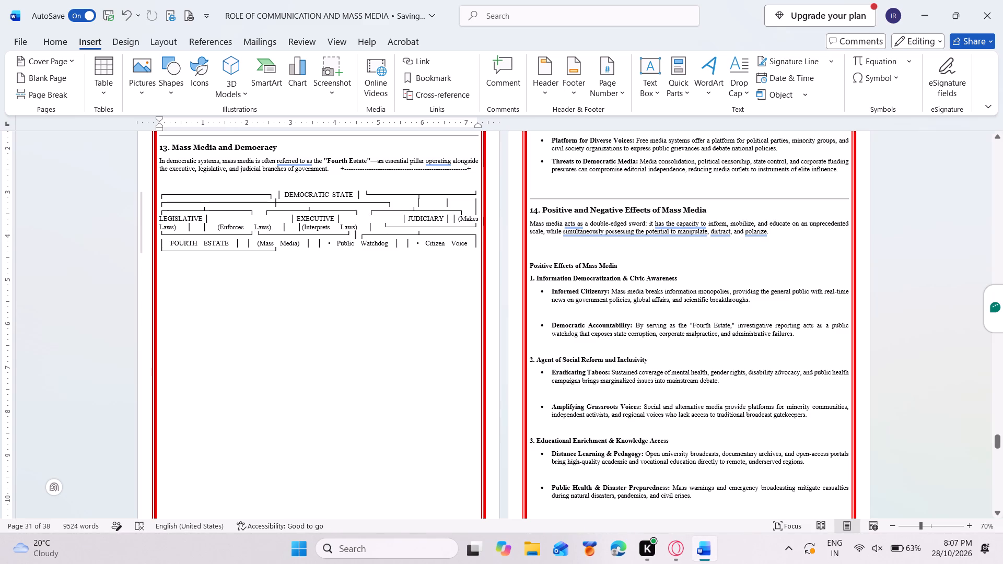
{"action": "key", "text": "space"}
{"action": "key", "text": "space"}
{"action": "key", "text": "space"}
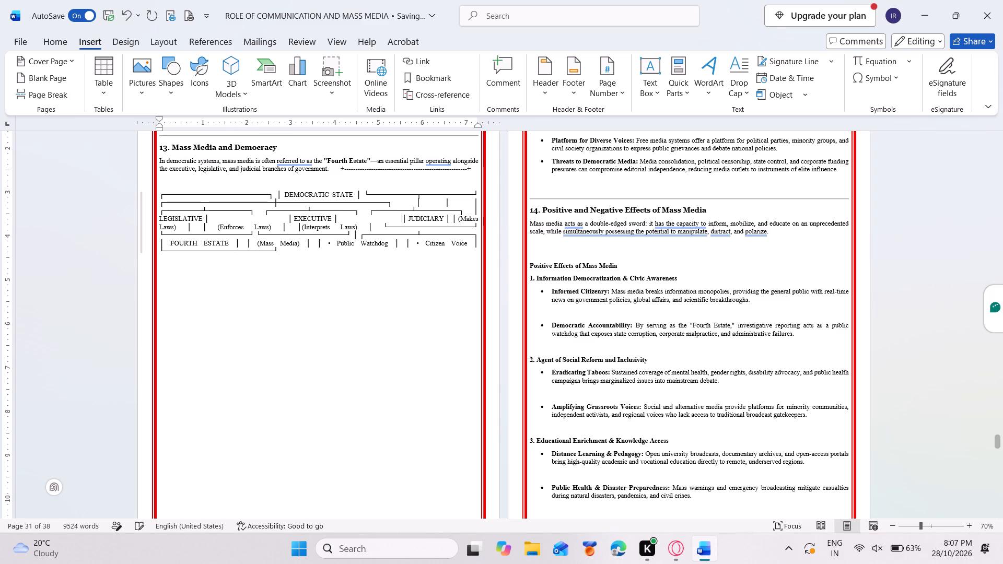
Insert spaces after JUDICIARY to push "(Makes Laws)" entirely onto the following line of the diagram.
{"action": "left_click", "coordinate": [451, 222]}
{"action": "key", "text": "space"}
{"action": "key", "text": "space"}
{"action": "key", "text": "space"}
{"action": "key", "text": "space"}
{"action": "key", "text": "space"}
{"action": "key", "text": "space"}
{"action": "key", "text": "space"}
{"action": "key", "text": "space"}
{"action": "key", "text": "space"}
{"action": "key", "text": "space"}
{"action": "key", "text": "space"}
{"action": "key", "text": "space"}
{"action": "key", "text": "space"}
{"action": "key", "text": "space"}
{"action": "key", "text": "space"}
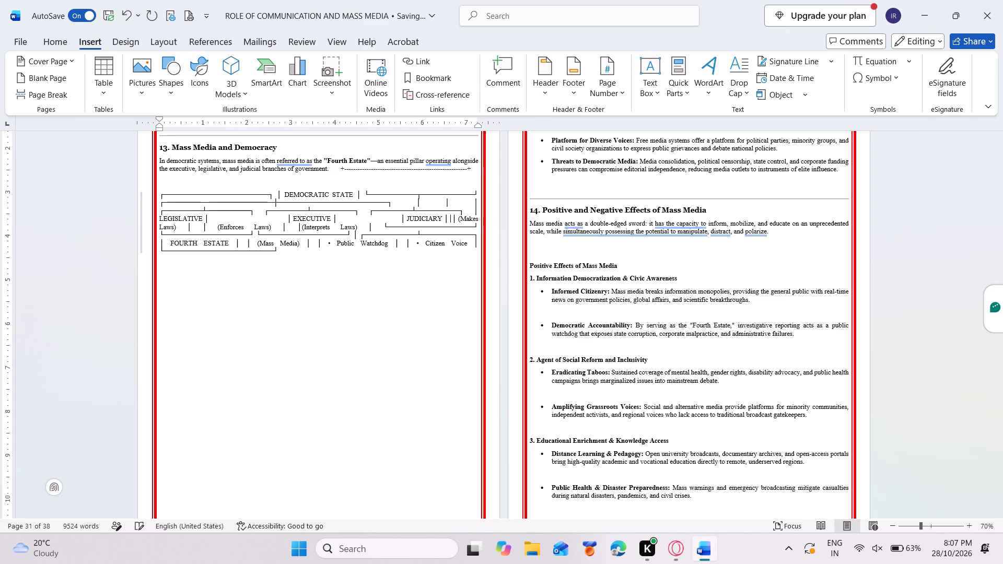
{"action": "key", "text": "space"}
{"action": "key", "text": "space"}
{"action": "key", "text": "space"}
{"action": "key", "text": "space"}
{"action": "key", "text": "space"}
{"action": "key", "text": "space"}
{"action": "key", "text": "space"}
{"action": "key", "text": "space"}
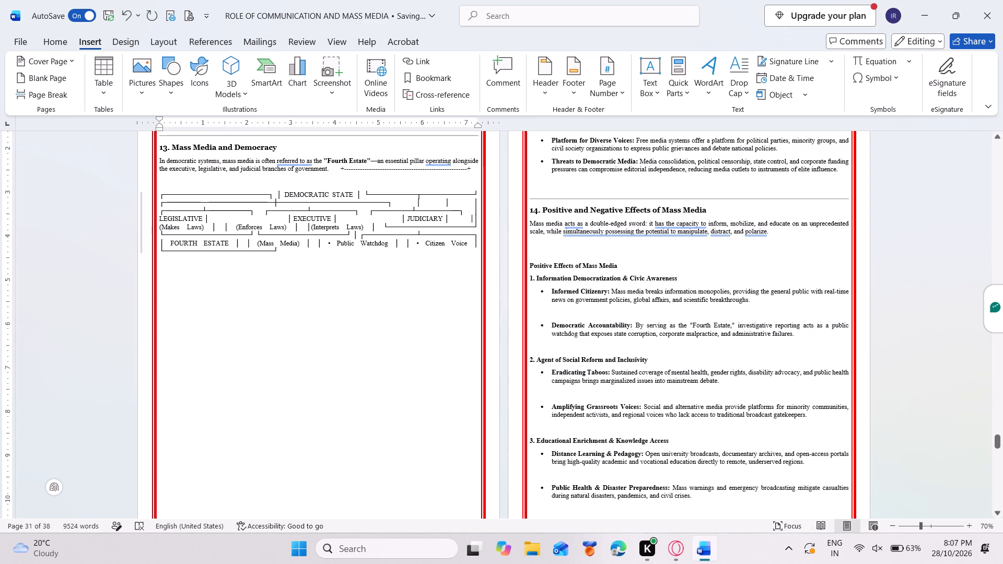
{"action": "key", "text": "space"}
{"action": "key", "text": "space"}
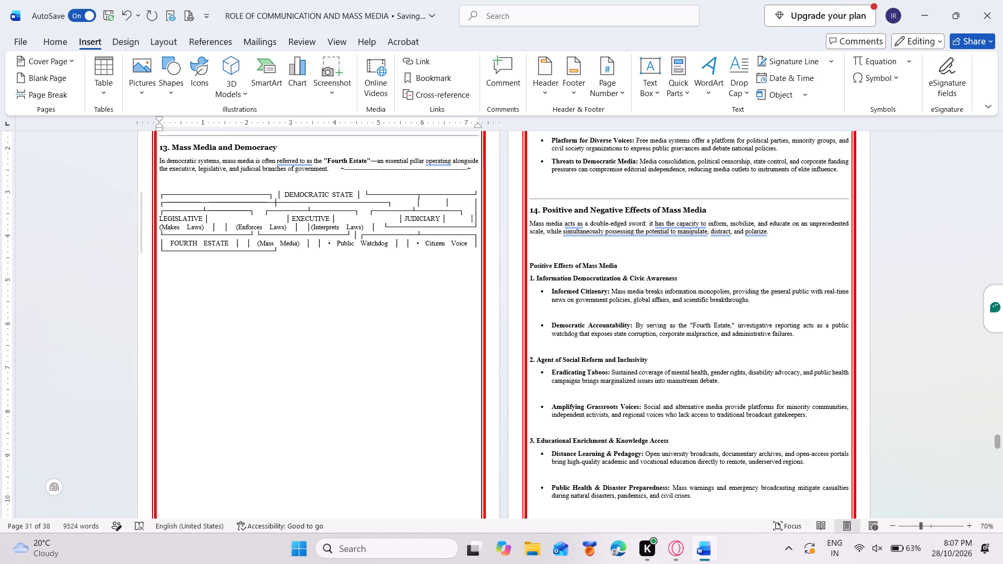
Try to indent the "(Makes Laws)" line of the section 13 diagram by inserting a long run of spaces before it.
{"action": "left_click", "coordinate": [159, 229]}
{"action": "key", "text": "space"}
{"action": "key", "text": "space"}
{"action": "key", "text": "space"}
{"action": "key", "text": "space"}
{"action": "key", "text": "space"}
{"action": "key", "text": "space"}
{"action": "key", "text": "space"}
{"action": "key", "text": "space"}
{"action": "key", "text": "space"}
{"action": "key", "text": "space"}
{"action": "key", "text": "space"}
{"action": "key", "text": "space"}
{"action": "key", "text": "space"}
{"action": "key", "text": "space"}
{"action": "key", "text": "space"}
{"action": "key", "text": "space"}
{"action": "key", "text": "space"}
{"action": "key", "text": "space"}
{"action": "key", "text": "space"}
{"action": "key", "text": "space"}
{"action": "key", "text": "space"}
{"action": "key", "text": "space"}
{"action": "key", "text": "space"}
{"action": "key", "text": "space"}
{"action": "key", "text": "space"}
{"action": "key", "text": "space"}
{"action": "key", "text": "space"}
{"action": "key", "text": "space"}
{"action": "key", "text": "space"}
{"action": "key", "text": "space"}
{"action": "key", "text": "space"}
{"action": "key", "text": "space"}
{"action": "key", "text": "space"}
{"action": "key", "text": "space"}
{"action": "key", "text": "space"}
{"action": "key", "text": "space"}
{"action": "key", "text": "space"}
{"action": "key", "text": "space"}
{"action": "key", "text": "space"}
{"action": "key", "text": "space"}
{"action": "key", "text": "space"}
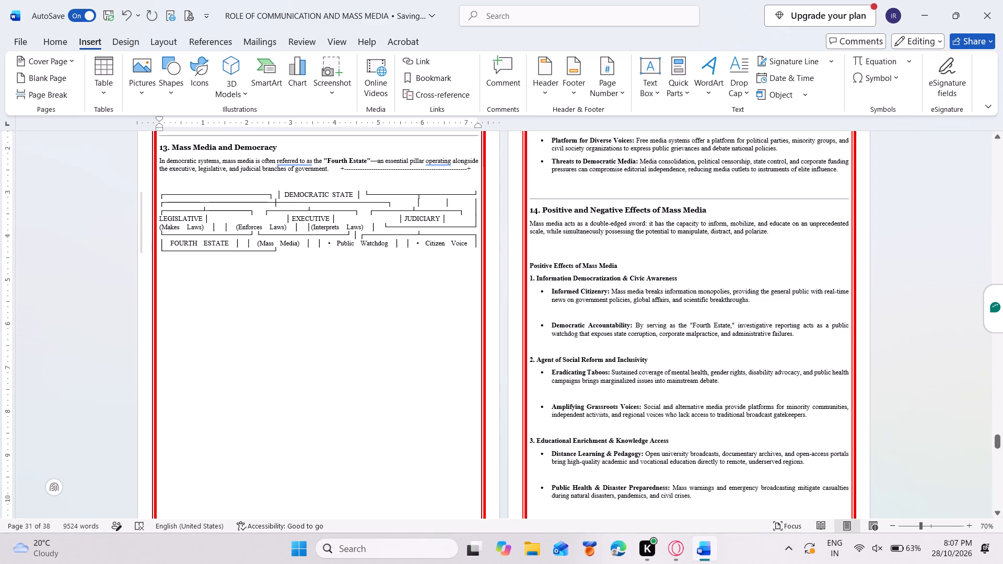
{"action": "key", "text": "space"}
{"action": "key", "text": "space"}
{"action": "key", "text": "space"}
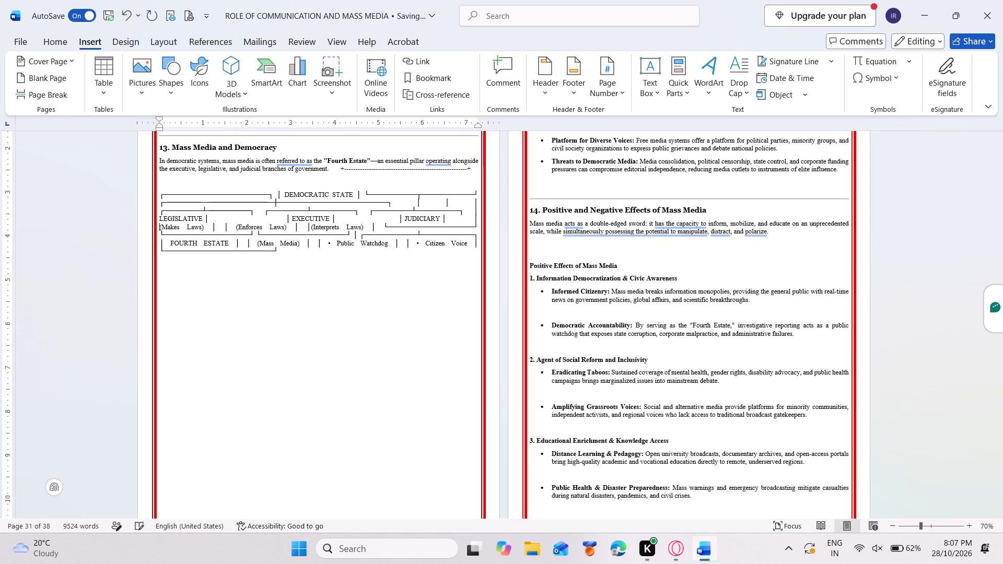
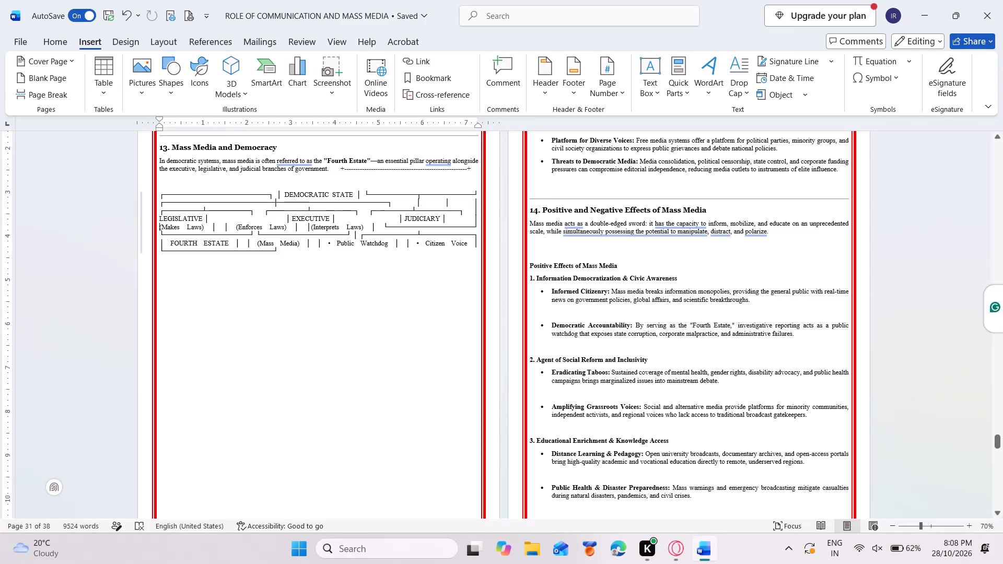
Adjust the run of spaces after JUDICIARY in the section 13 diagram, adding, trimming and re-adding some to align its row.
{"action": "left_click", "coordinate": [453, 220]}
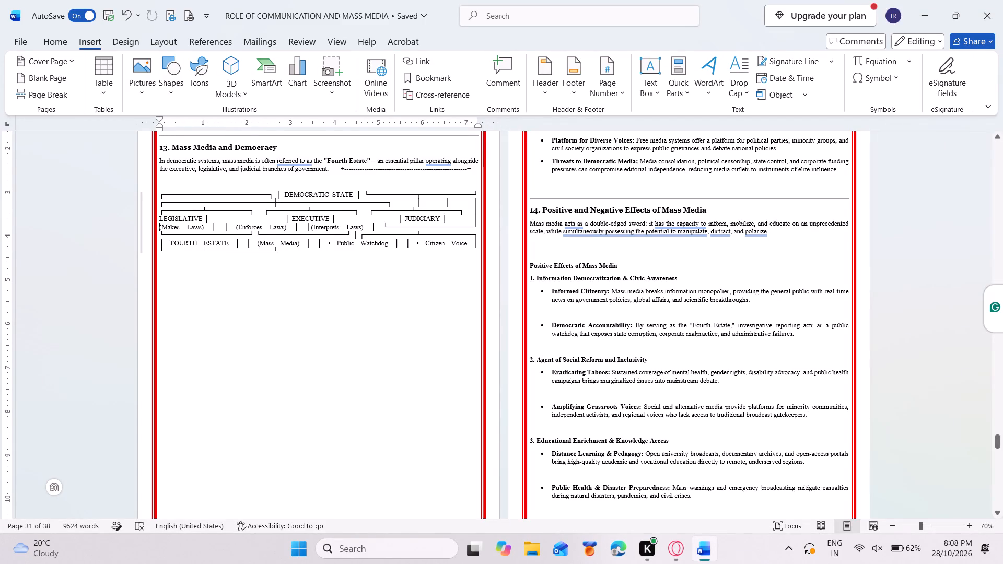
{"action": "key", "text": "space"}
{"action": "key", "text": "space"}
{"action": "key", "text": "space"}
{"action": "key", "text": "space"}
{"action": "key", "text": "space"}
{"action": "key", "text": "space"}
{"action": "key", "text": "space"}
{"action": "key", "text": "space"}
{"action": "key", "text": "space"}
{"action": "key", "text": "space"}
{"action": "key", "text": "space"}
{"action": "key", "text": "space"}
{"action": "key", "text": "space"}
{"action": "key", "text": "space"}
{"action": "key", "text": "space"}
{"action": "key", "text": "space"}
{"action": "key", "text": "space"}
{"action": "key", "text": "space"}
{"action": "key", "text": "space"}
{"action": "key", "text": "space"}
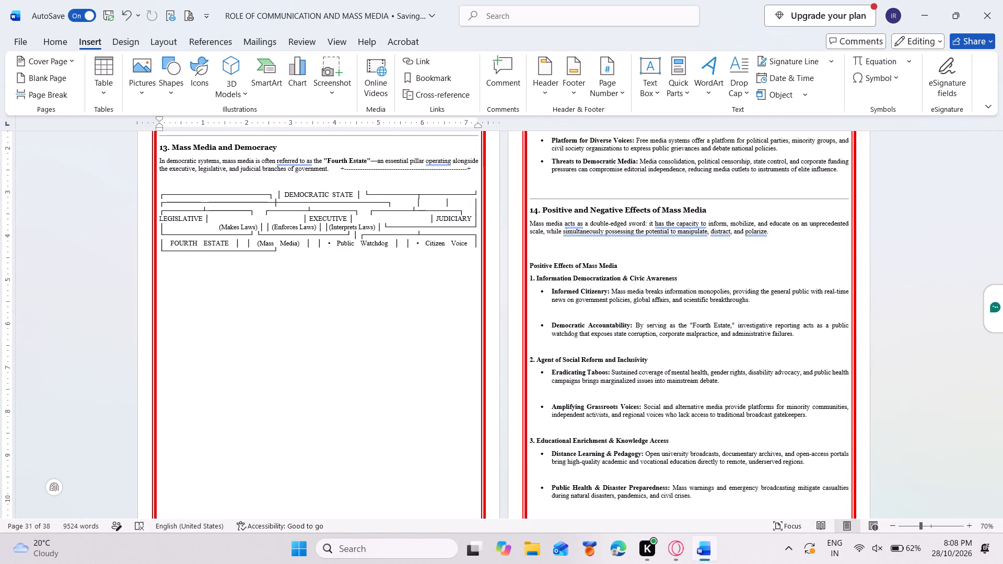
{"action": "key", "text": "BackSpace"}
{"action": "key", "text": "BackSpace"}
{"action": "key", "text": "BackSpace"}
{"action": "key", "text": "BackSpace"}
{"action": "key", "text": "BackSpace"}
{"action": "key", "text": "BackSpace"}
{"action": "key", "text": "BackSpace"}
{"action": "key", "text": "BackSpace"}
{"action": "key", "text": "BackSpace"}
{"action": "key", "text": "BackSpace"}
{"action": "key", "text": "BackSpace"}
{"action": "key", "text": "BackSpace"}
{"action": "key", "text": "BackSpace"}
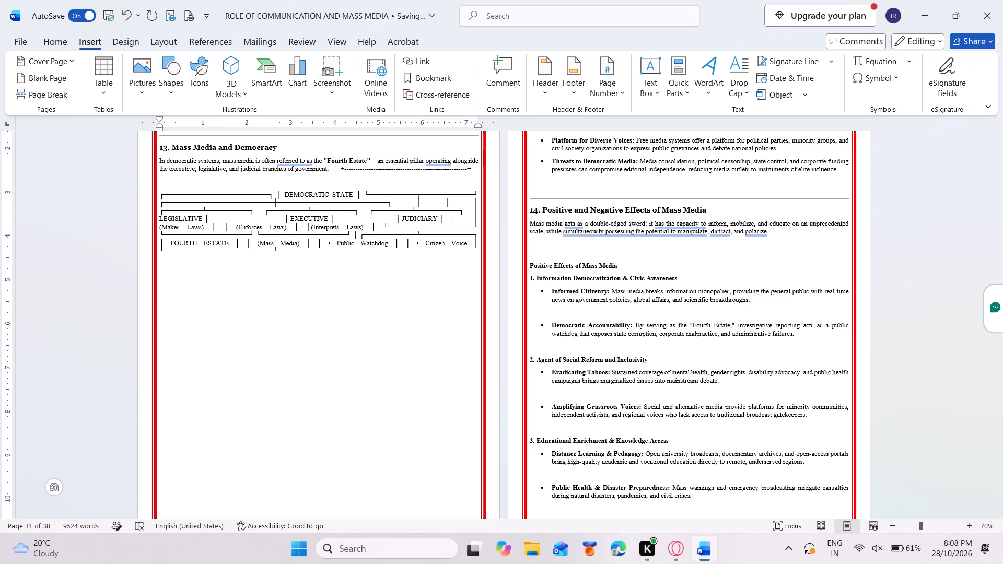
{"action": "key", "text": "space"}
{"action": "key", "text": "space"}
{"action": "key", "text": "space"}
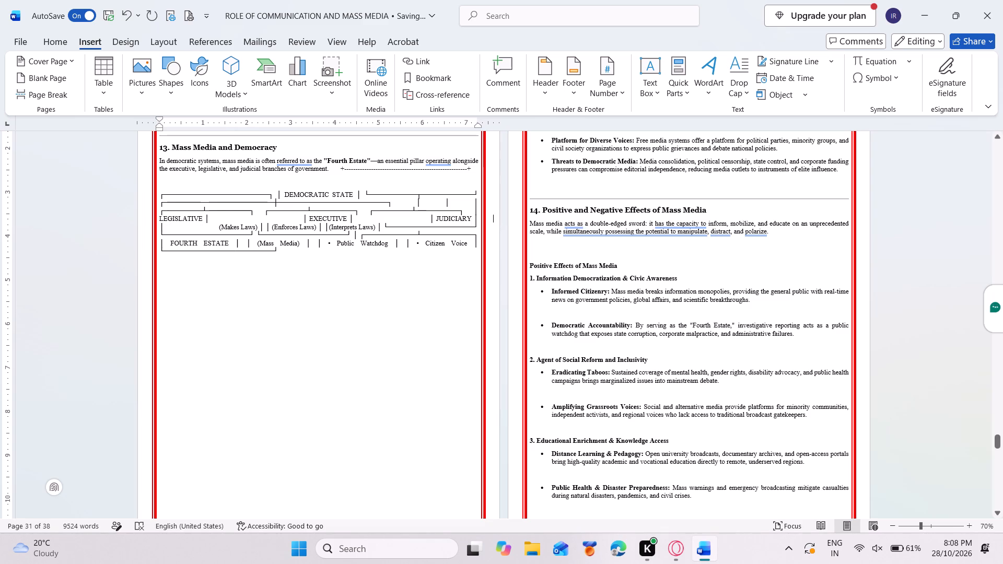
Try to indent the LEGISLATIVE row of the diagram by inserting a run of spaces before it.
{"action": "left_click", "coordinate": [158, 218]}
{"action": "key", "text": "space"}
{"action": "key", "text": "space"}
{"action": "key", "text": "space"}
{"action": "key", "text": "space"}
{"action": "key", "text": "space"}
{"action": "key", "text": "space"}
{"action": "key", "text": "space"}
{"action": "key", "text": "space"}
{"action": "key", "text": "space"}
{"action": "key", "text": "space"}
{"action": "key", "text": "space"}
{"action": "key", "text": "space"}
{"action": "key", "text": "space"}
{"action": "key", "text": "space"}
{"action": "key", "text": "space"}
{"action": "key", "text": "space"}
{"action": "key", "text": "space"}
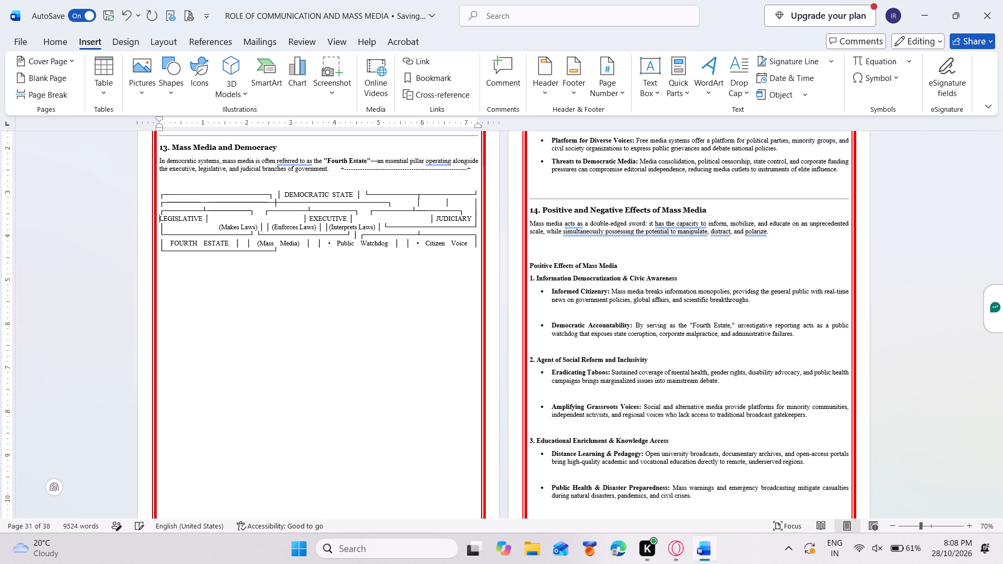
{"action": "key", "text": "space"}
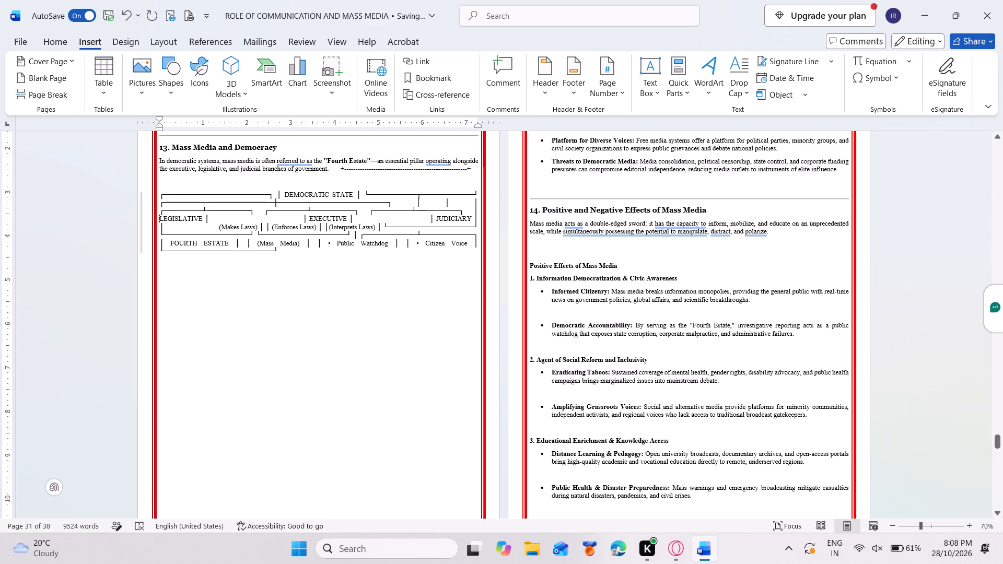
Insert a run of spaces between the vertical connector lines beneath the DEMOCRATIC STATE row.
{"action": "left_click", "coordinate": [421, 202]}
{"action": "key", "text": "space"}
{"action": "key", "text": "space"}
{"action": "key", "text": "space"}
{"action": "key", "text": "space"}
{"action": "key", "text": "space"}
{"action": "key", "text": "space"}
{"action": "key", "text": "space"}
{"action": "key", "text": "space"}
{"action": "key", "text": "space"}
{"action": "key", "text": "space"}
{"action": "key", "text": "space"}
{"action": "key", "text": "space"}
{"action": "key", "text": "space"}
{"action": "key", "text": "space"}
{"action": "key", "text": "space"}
{"action": "left_click", "coordinate": [371, 187]}
{"action": "left_click", "coordinate": [371, 191]}
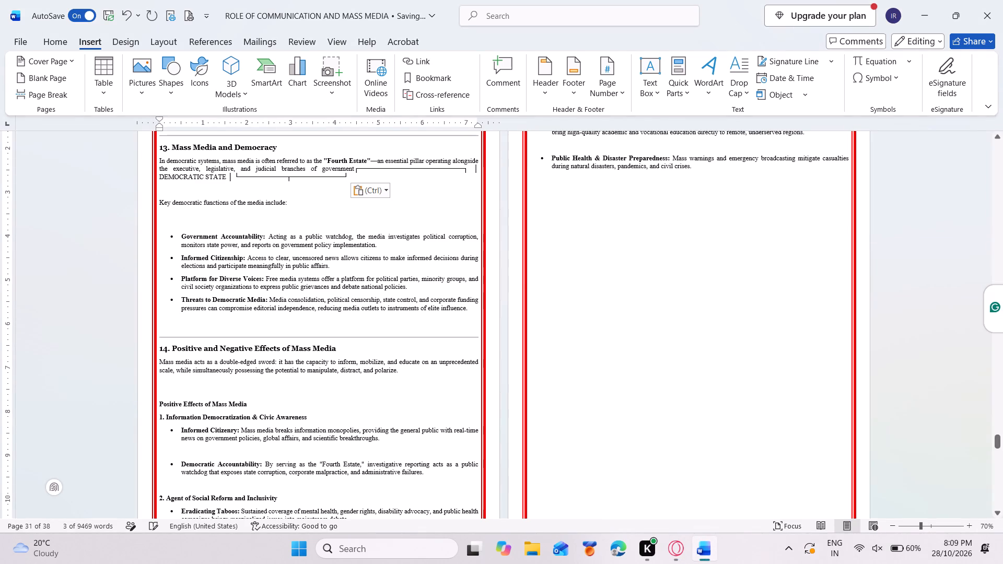
Split the pasted DEMOCRATIC STATE box onto separate lines below the paragraph: top border, label and bottom border.
{"action": "left_click", "coordinate": [356, 167]}
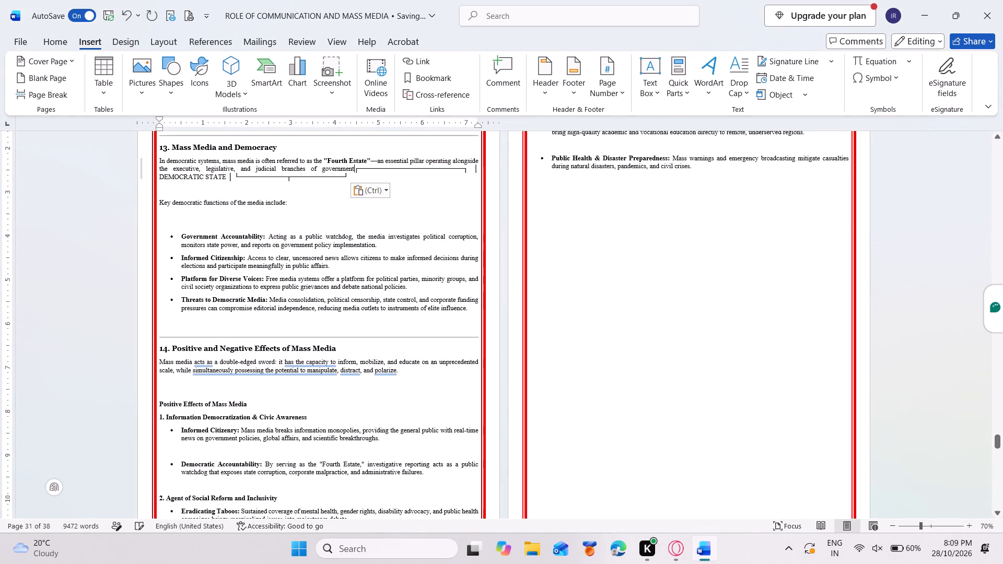
{"action": "key", "text": "Return"}
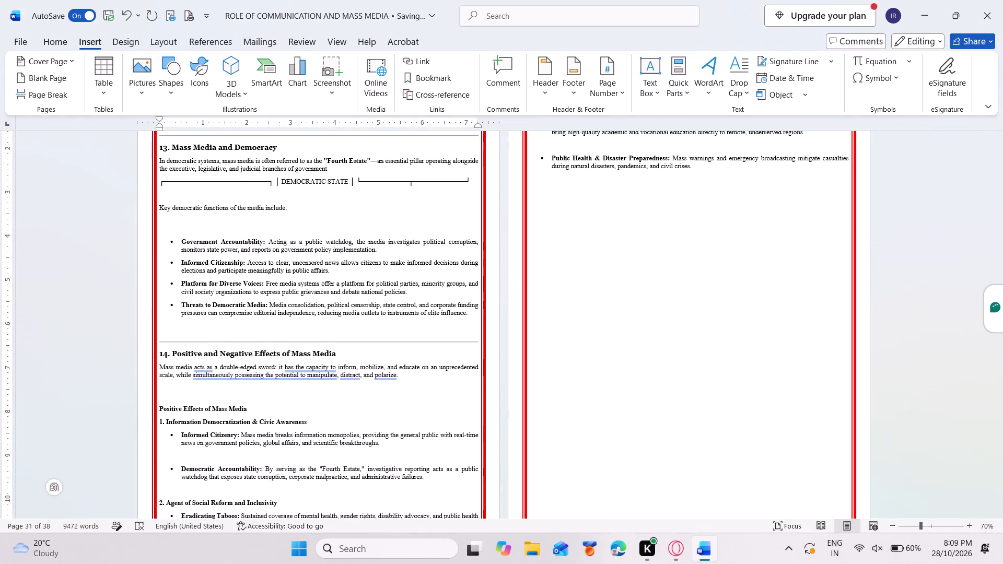
{"action": "left_click", "coordinate": [274, 183]}
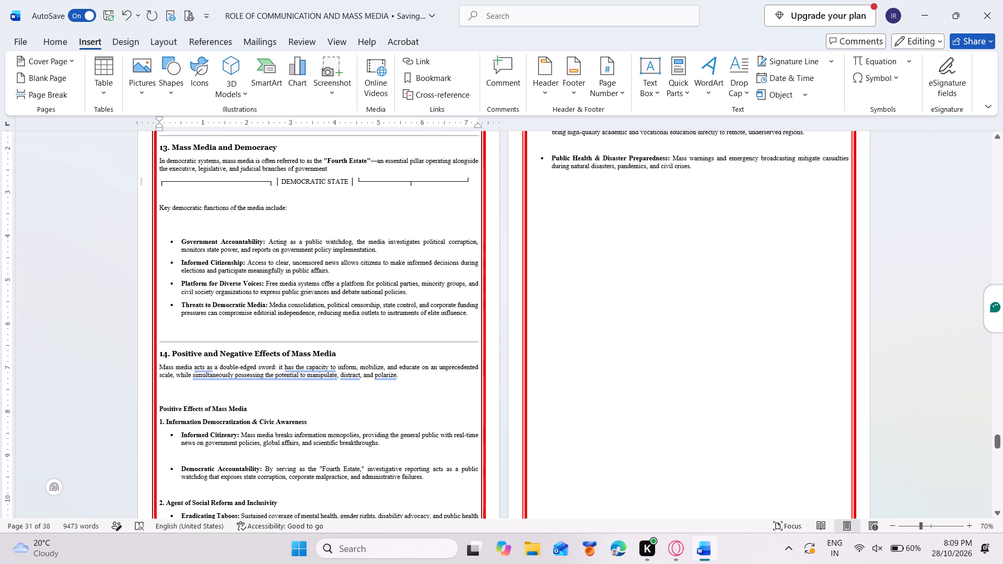
{"action": "key", "text": "Return"}
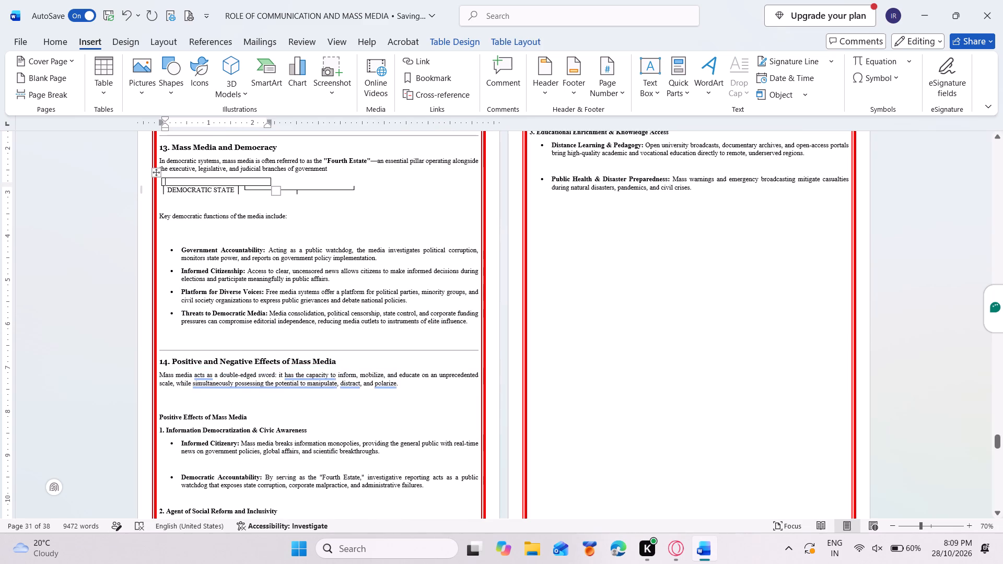
{"action": "left_click_drag", "start_coordinate": [242, 192], "coordinate": [240, 204]}
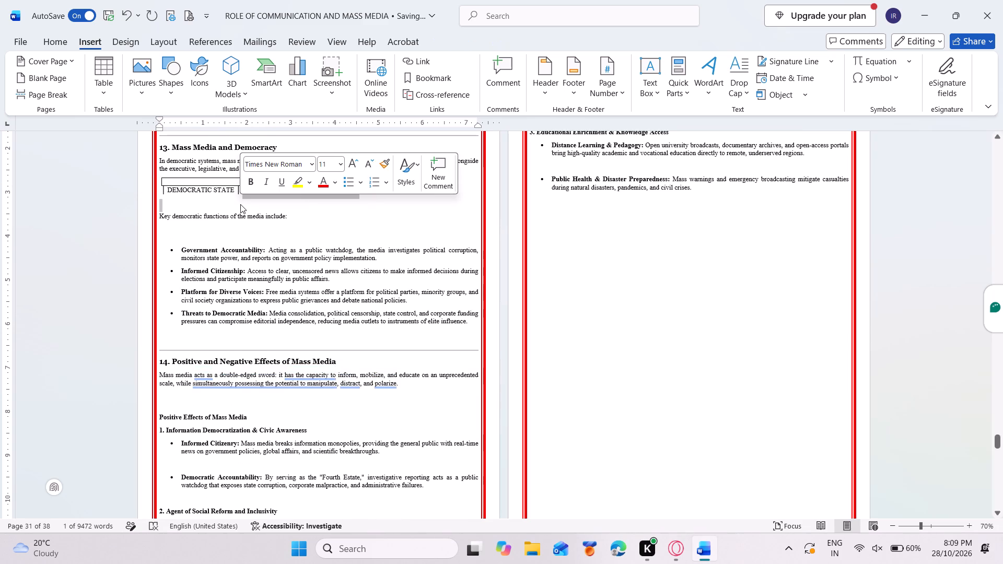
{"action": "left_click", "coordinate": [241, 204]}
{"action": "left_click", "coordinate": [241, 194]}
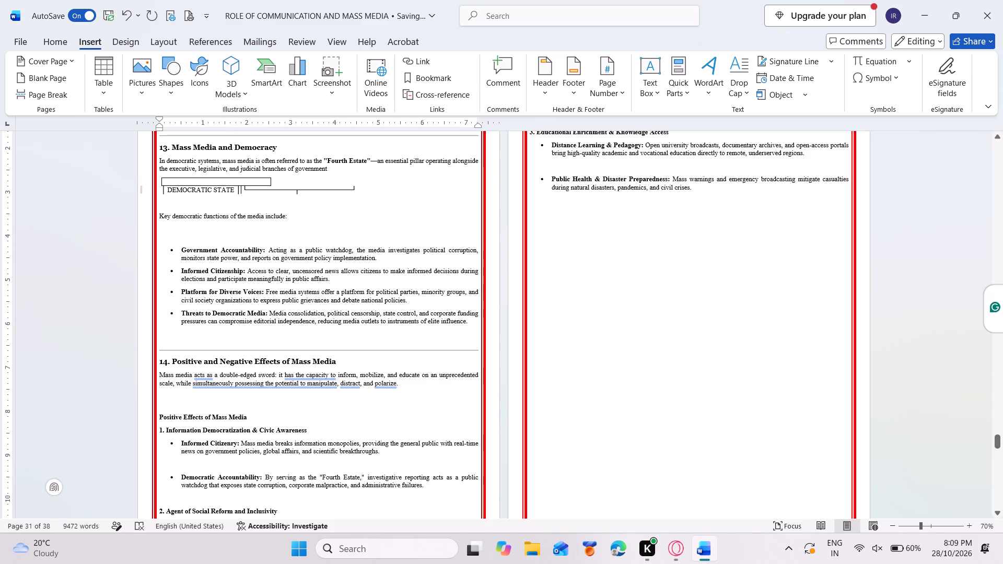
{"action": "key", "text": "Return"}
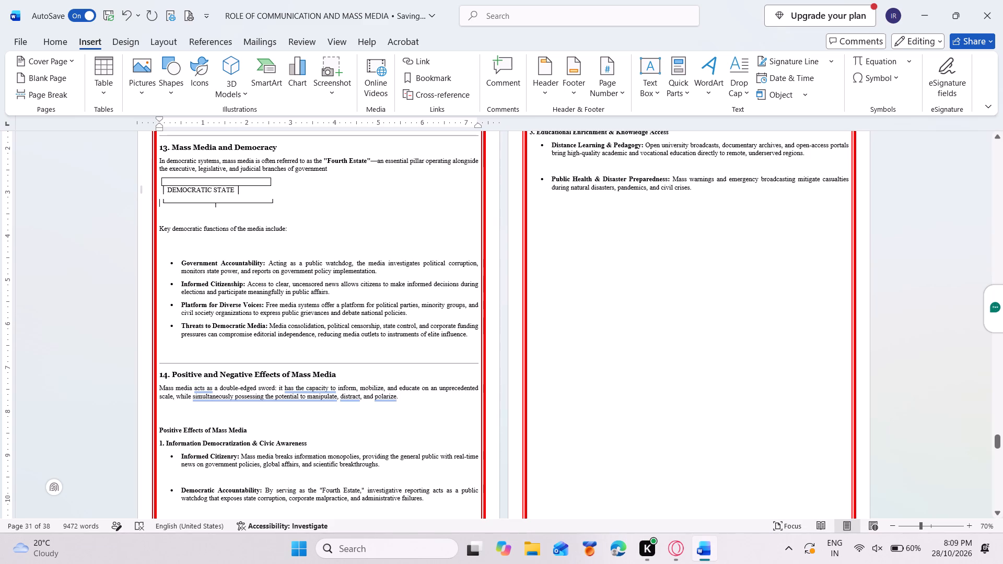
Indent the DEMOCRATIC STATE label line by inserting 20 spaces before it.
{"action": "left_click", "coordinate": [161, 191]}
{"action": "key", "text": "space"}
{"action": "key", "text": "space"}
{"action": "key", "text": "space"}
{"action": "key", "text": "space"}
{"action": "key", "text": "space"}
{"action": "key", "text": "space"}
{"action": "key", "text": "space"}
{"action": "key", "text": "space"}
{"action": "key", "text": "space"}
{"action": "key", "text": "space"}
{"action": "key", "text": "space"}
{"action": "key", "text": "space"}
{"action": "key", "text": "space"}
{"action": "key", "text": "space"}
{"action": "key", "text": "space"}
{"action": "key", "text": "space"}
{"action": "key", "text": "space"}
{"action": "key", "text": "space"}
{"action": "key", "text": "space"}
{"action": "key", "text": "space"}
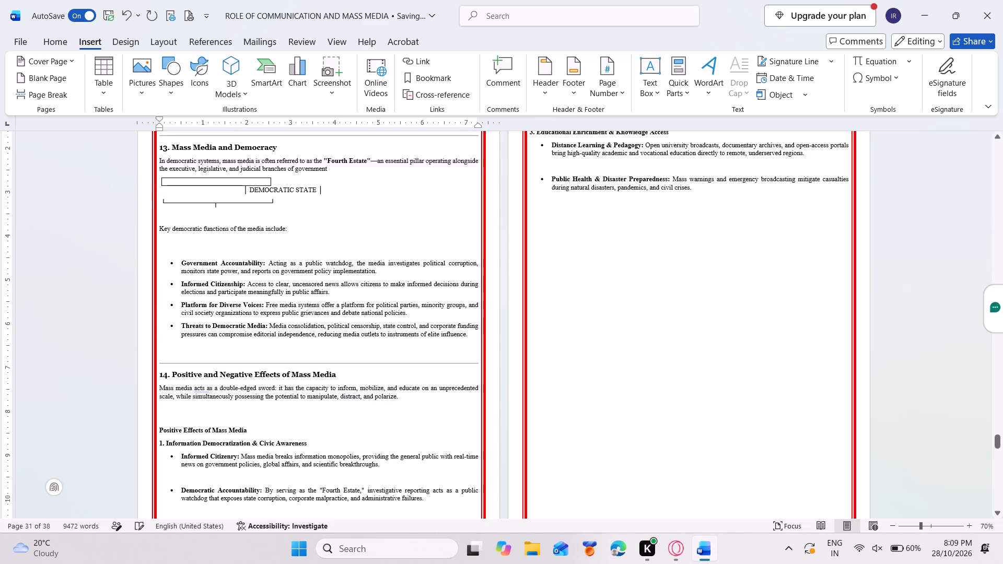
Enlarge the single-cell table above the DEMOCRATIC STATE label so it is wider and taller.
{"action": "left_click", "coordinate": [161, 179]}
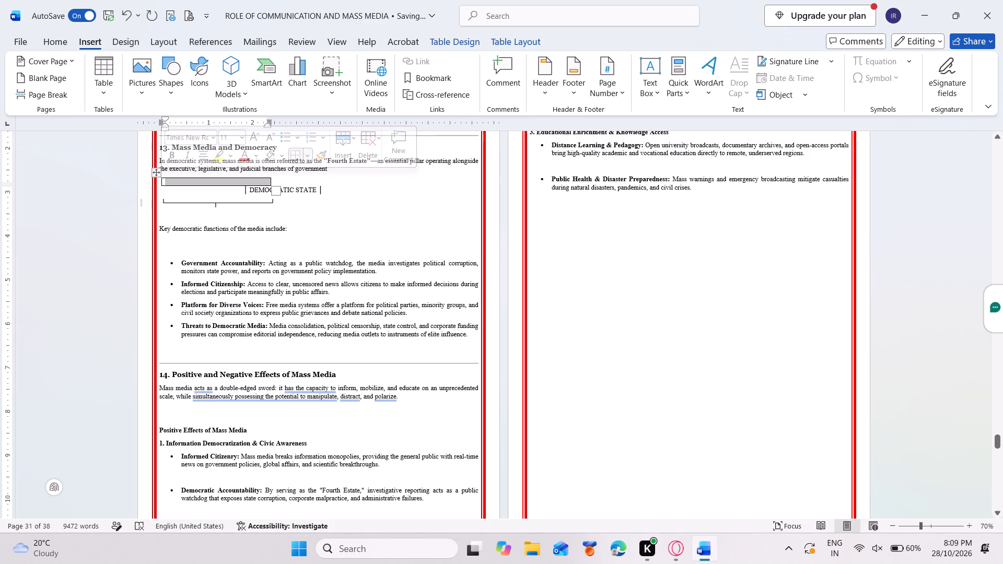
{"action": "left_click_drag", "start_coordinate": [276, 195], "coordinate": [337, 203]}
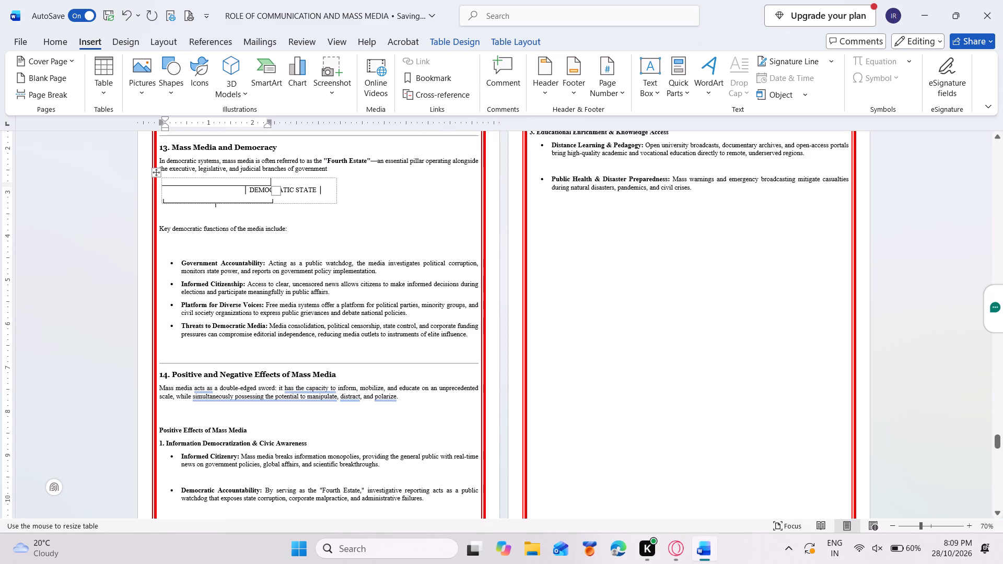
{"action": "left_click_drag", "start_coordinate": [337, 203], "coordinate": [347, 205]}
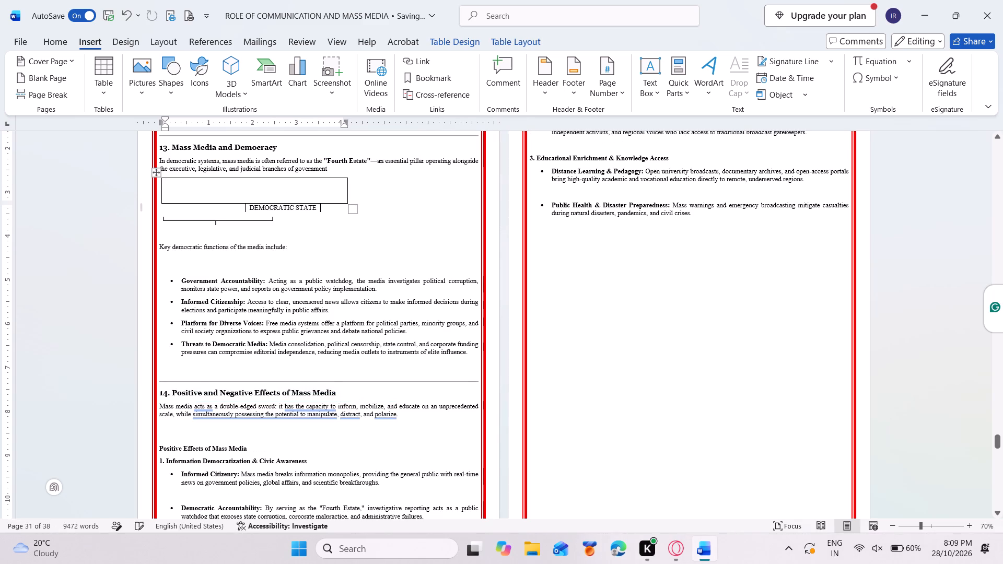
{"action": "left_click", "coordinate": [301, 210]}
{"action": "left_click", "coordinate": [222, 184]}
Delete the DEMOCRATIC STATE label and its side bars from the line beneath the enlarged box.
{"action": "left_click_drag", "start_coordinate": [244, 208], "coordinate": [312, 208]}
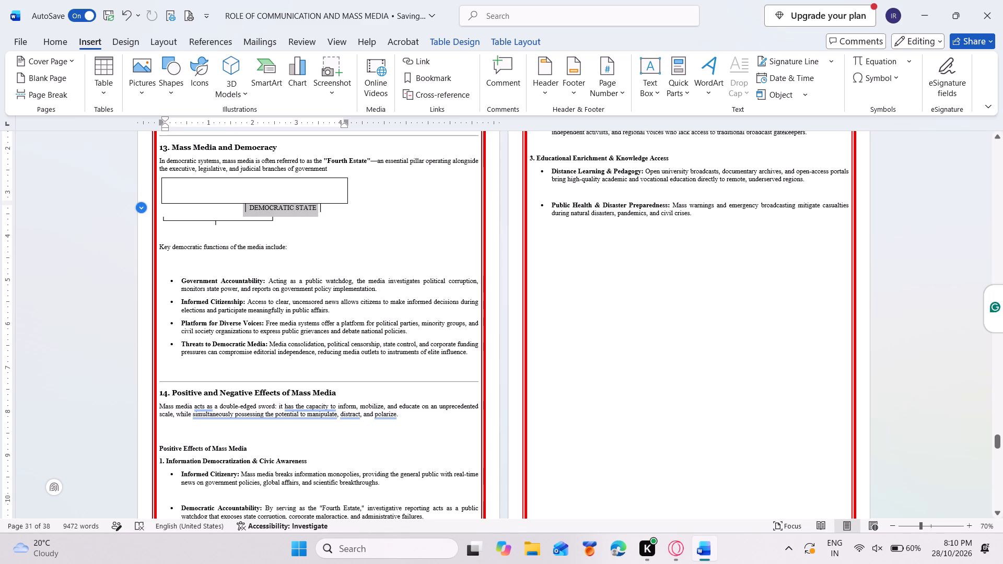
{"action": "left_click_drag", "start_coordinate": [312, 208], "coordinate": [323, 206]}
{"action": "key", "text": "BackSpace"}
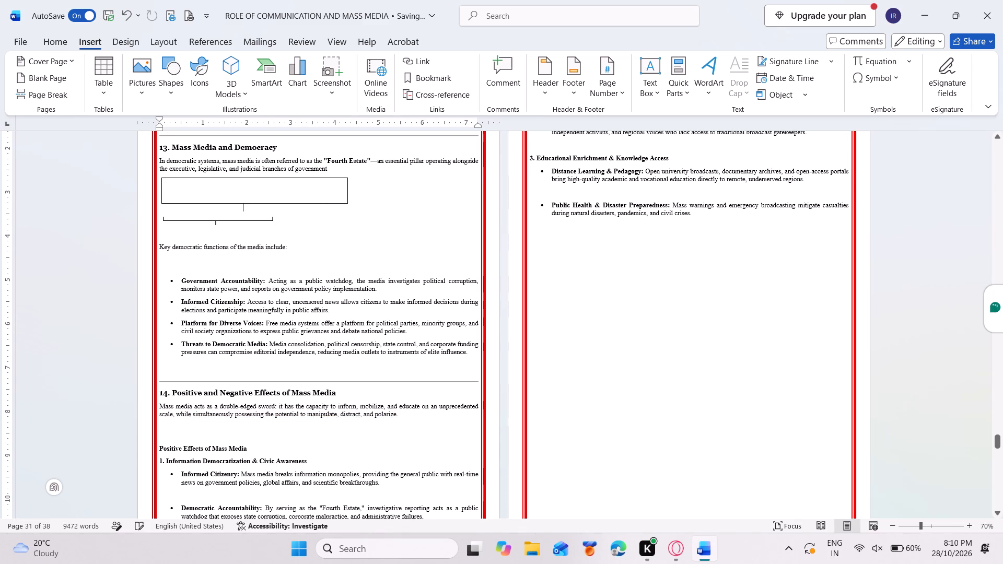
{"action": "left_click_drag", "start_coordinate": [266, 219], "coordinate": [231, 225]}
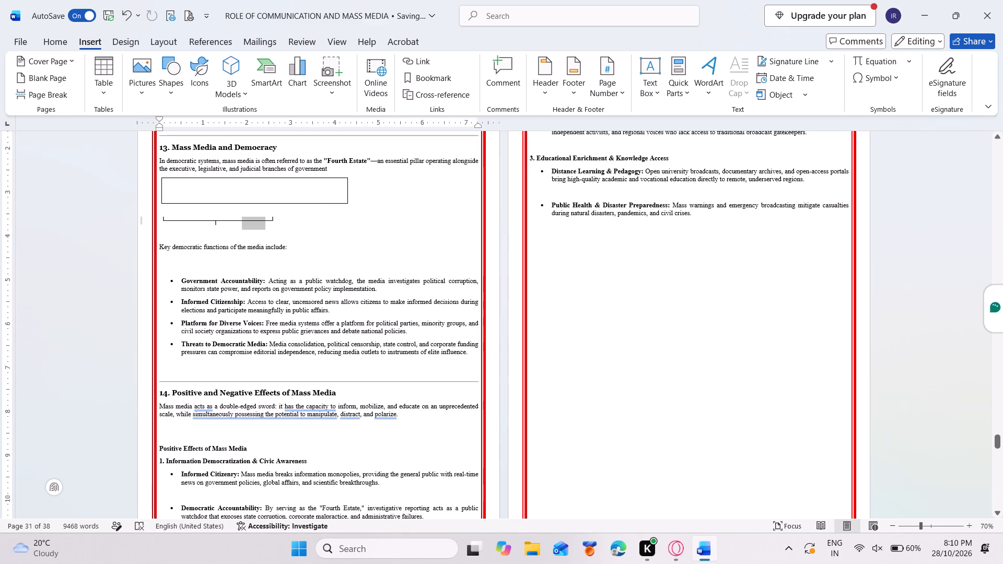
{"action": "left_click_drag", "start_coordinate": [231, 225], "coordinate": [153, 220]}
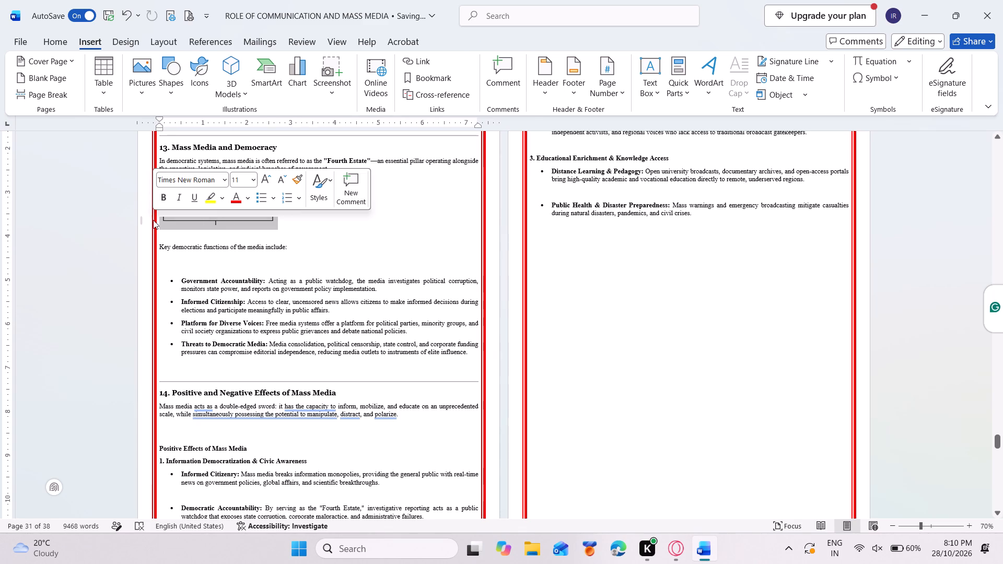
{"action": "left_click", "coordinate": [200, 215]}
Start entering a text label inside the enlarged empty box in section 13.
{"action": "left_click", "coordinate": [188, 187]}
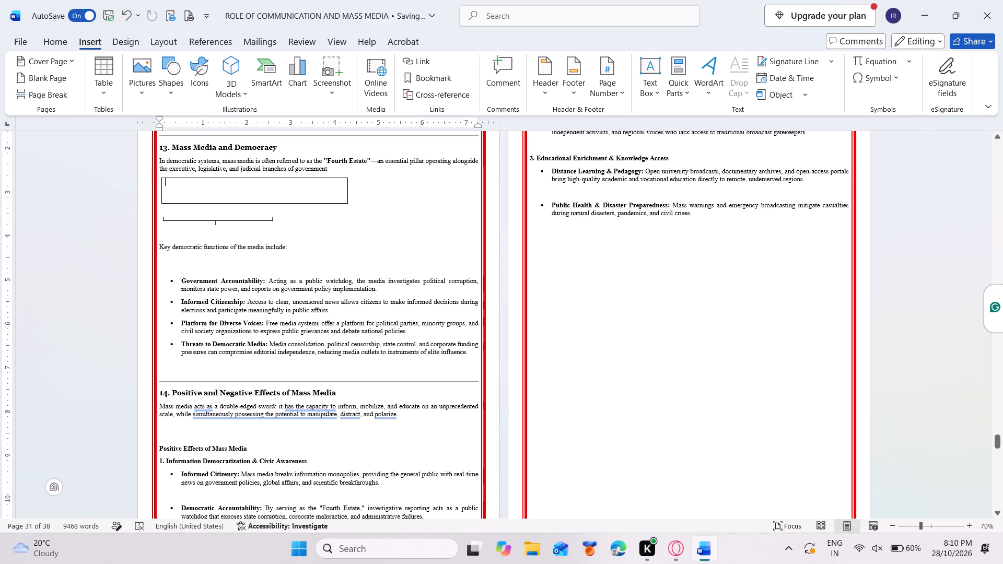
{"action": "type", "text": "do"}
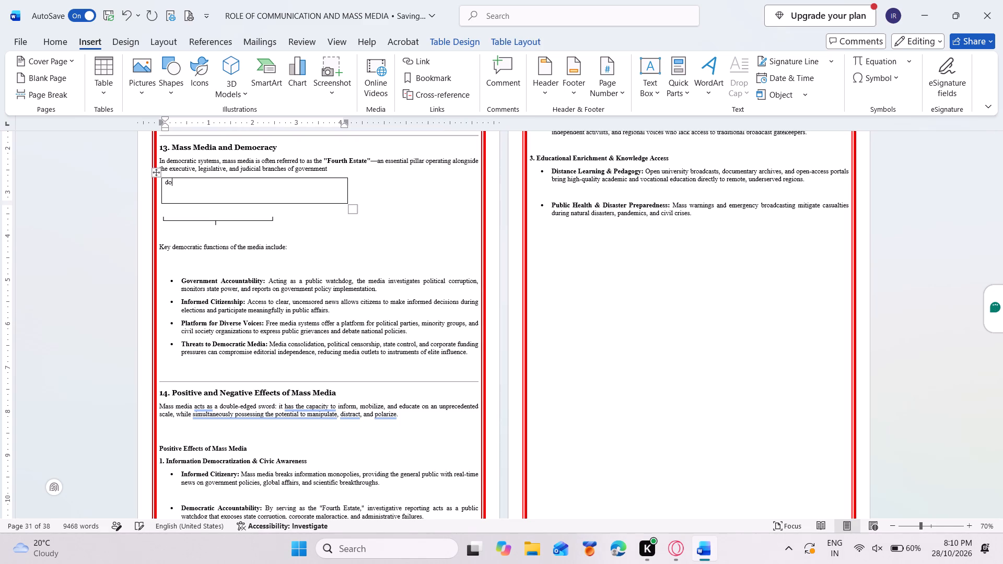
{"action": "key", "text": "BackSpace"}
{"action": "key", "text": "BackSpace"}
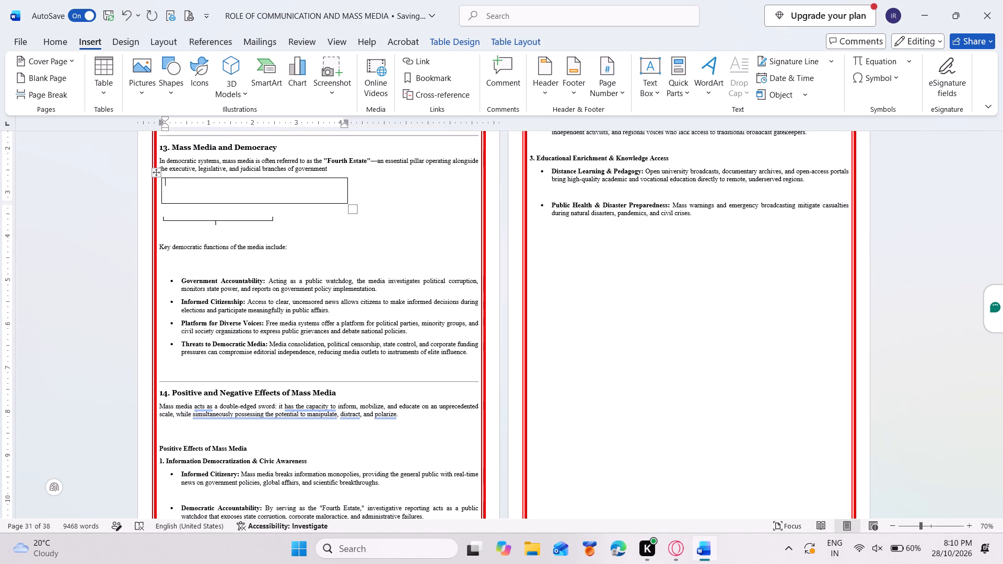
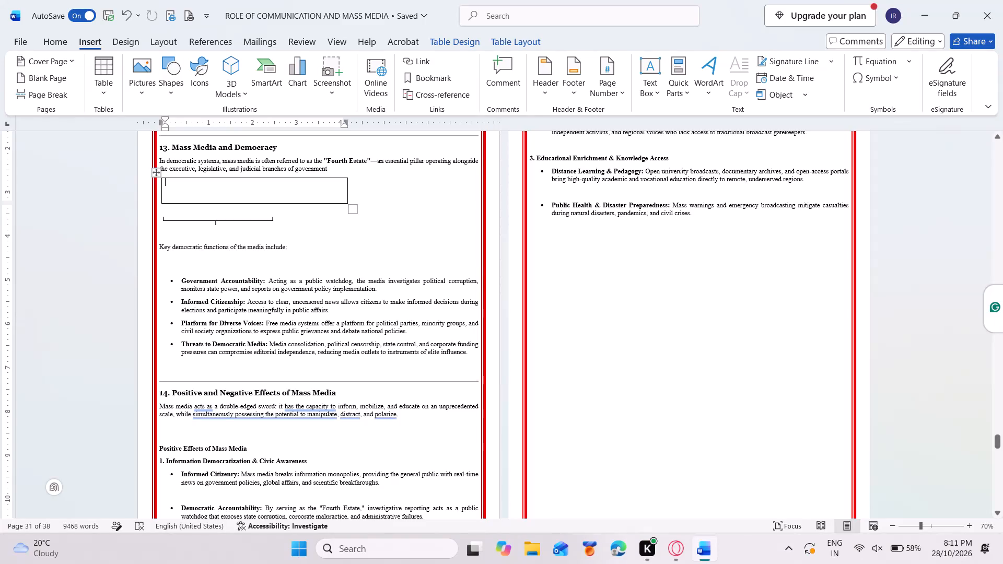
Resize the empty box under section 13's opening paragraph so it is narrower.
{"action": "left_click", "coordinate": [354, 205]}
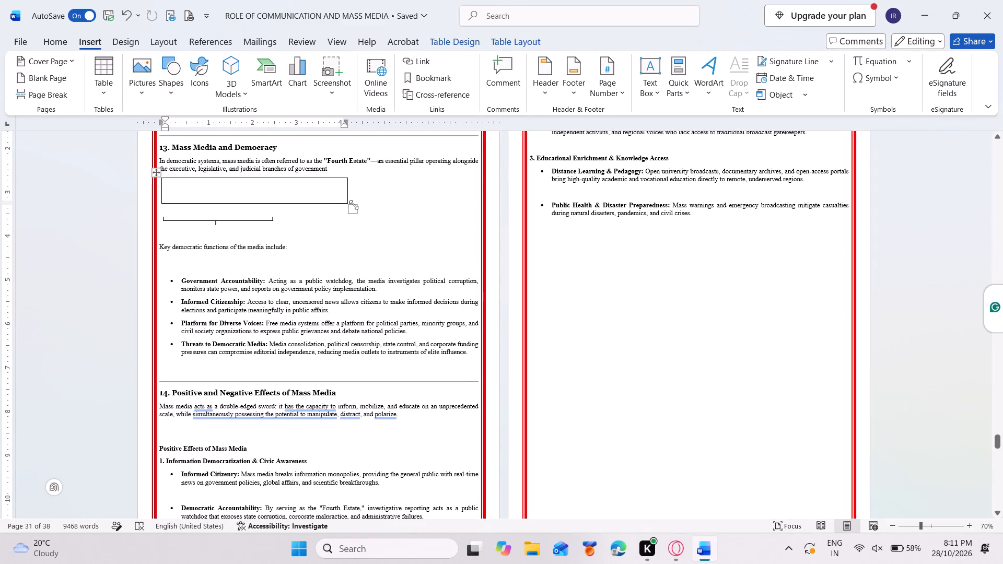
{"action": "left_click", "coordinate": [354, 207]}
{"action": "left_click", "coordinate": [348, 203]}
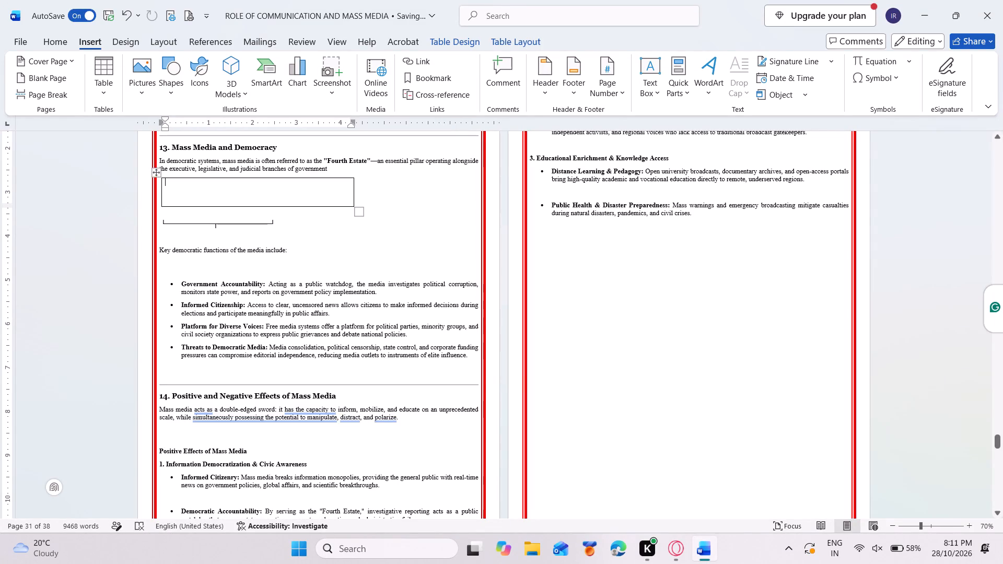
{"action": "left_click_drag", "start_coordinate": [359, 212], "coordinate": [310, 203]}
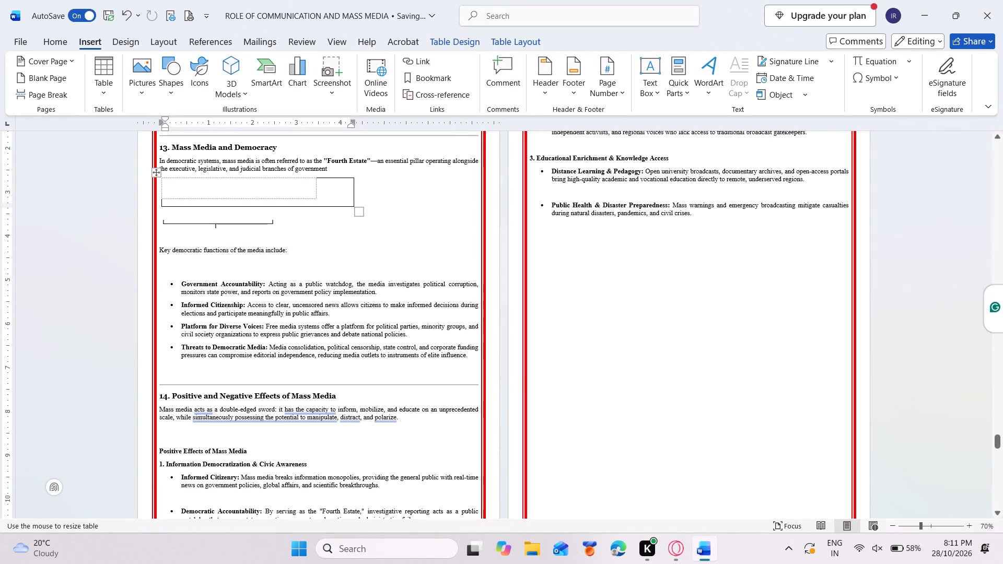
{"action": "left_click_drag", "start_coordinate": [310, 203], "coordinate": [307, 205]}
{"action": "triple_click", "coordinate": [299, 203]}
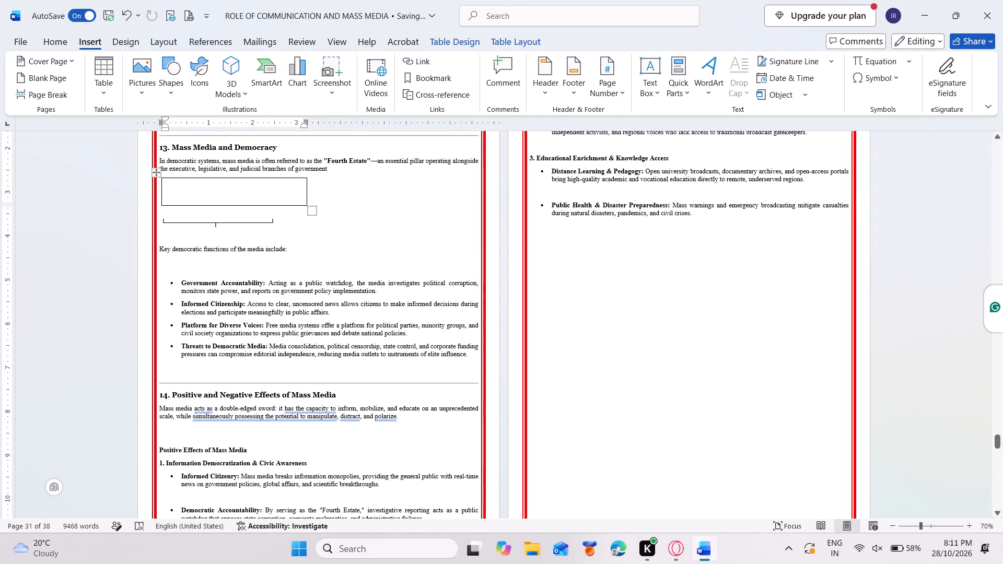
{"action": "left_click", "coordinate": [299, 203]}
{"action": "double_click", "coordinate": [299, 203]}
Delete the empty single-cell table under section 13's opening paragraph.
{"action": "left_click_drag", "start_coordinate": [326, 201], "coordinate": [231, 190]}
{"action": "key", "text": "BackSpace"}
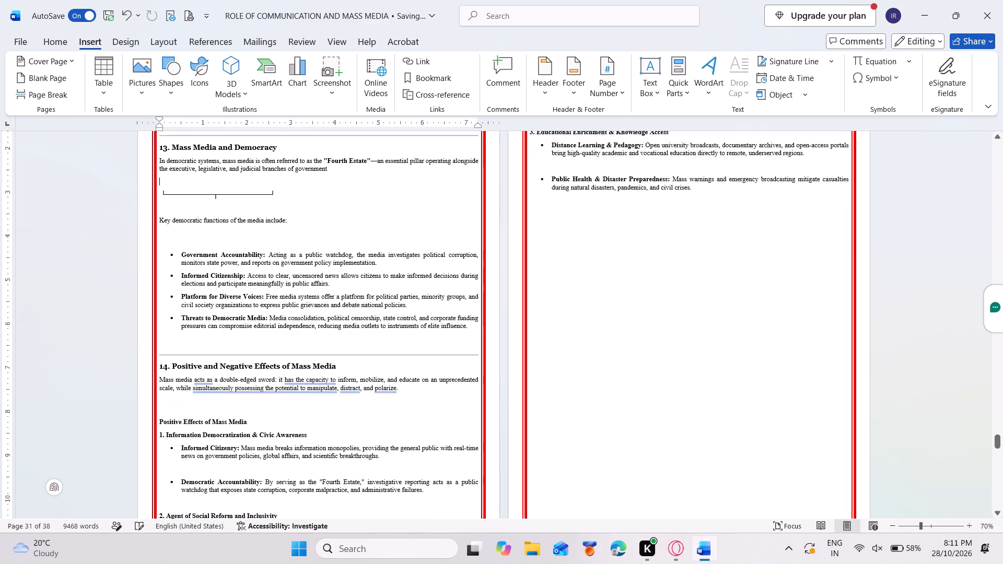
Delete the leftover bracket connector line above "Key democratic functions of the media include:".
{"action": "left_click_drag", "start_coordinate": [276, 195], "coordinate": [144, 196]}
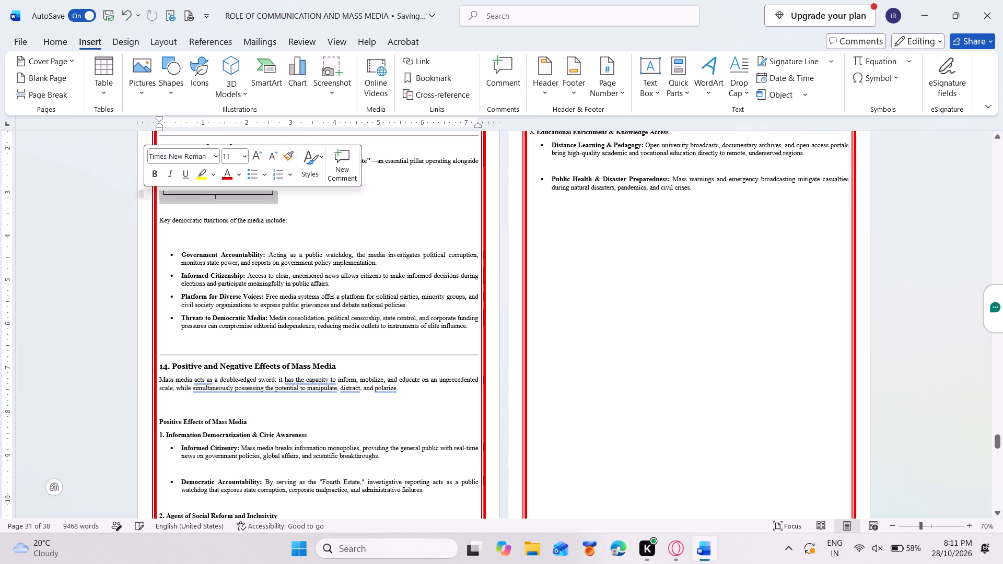
{"action": "key", "text": "BackSpace"}
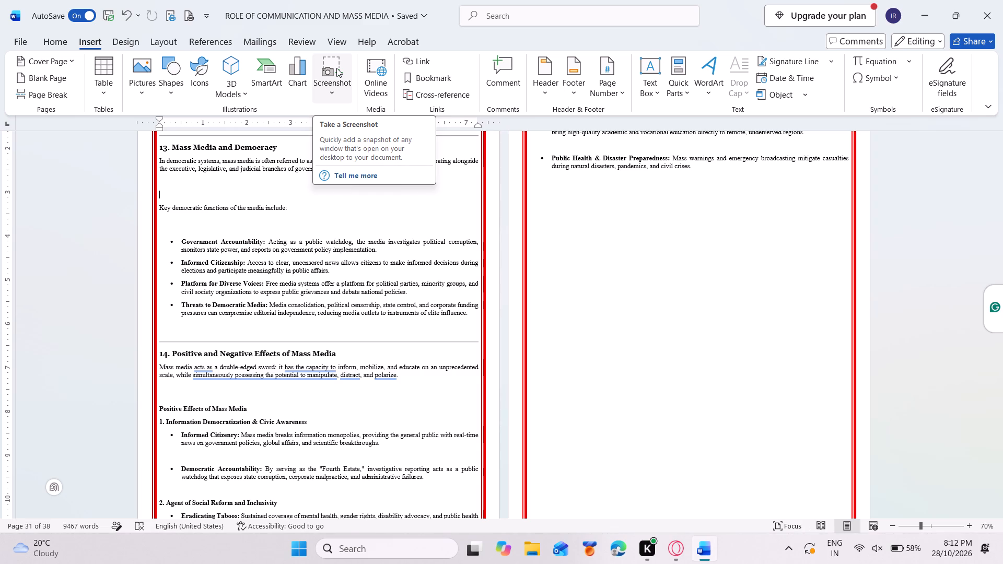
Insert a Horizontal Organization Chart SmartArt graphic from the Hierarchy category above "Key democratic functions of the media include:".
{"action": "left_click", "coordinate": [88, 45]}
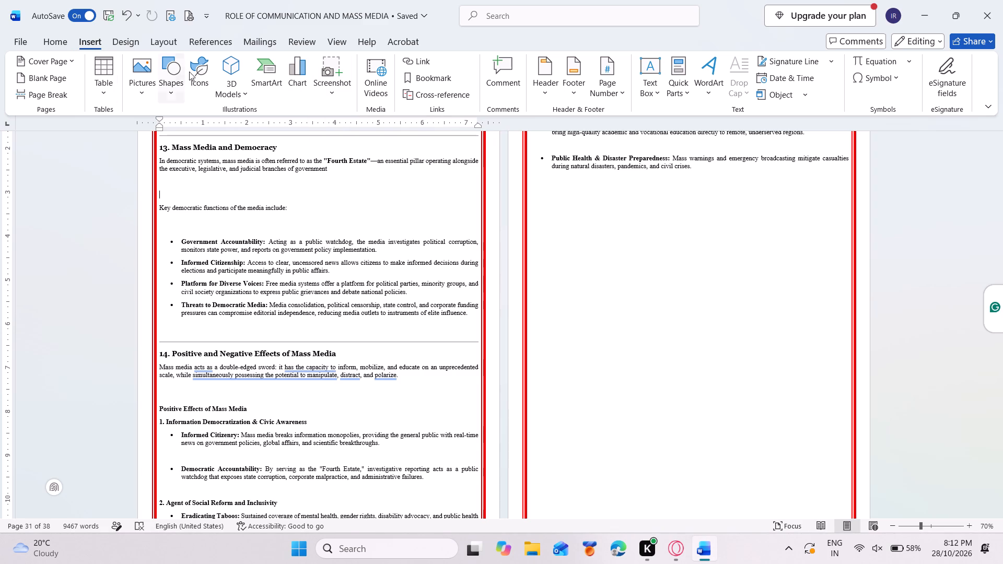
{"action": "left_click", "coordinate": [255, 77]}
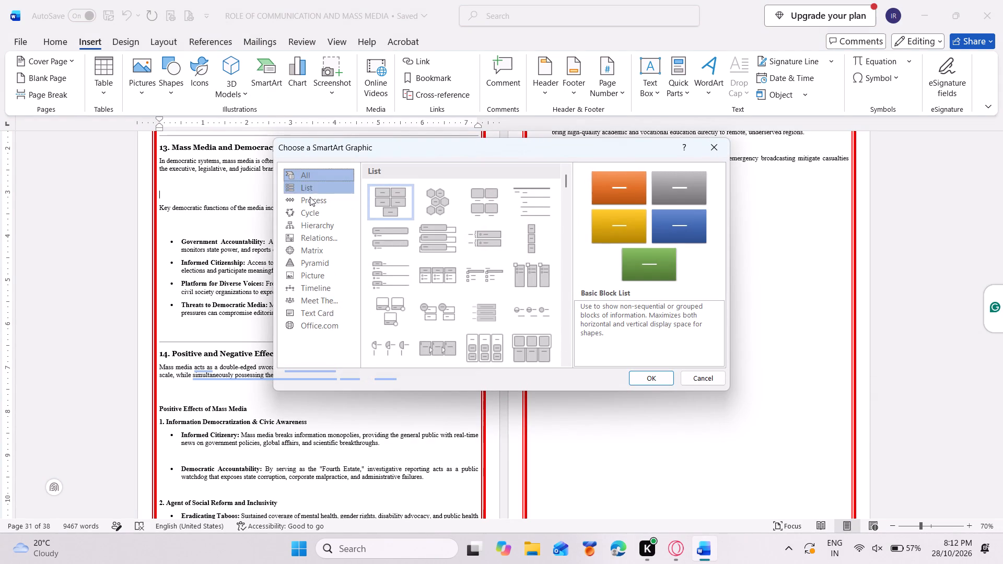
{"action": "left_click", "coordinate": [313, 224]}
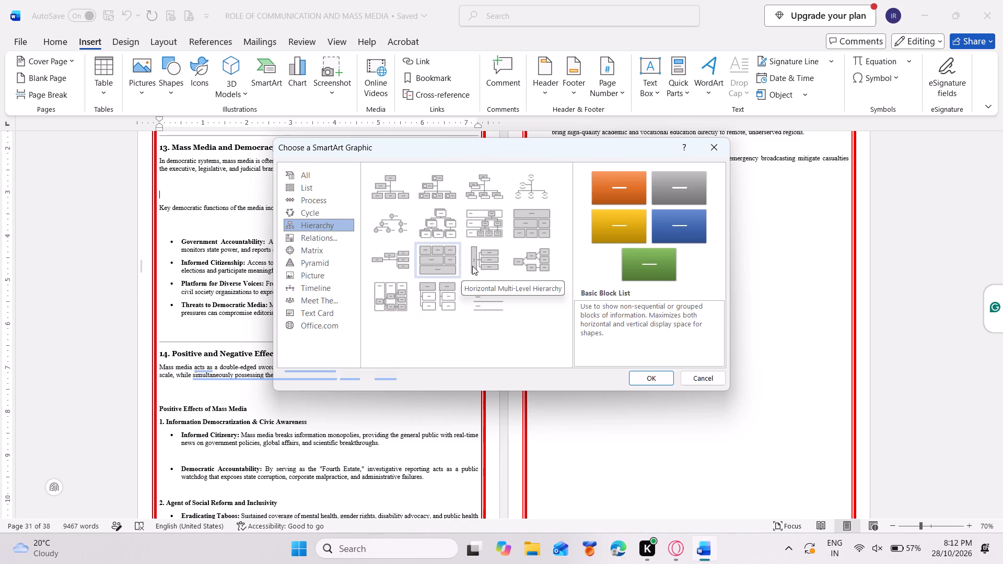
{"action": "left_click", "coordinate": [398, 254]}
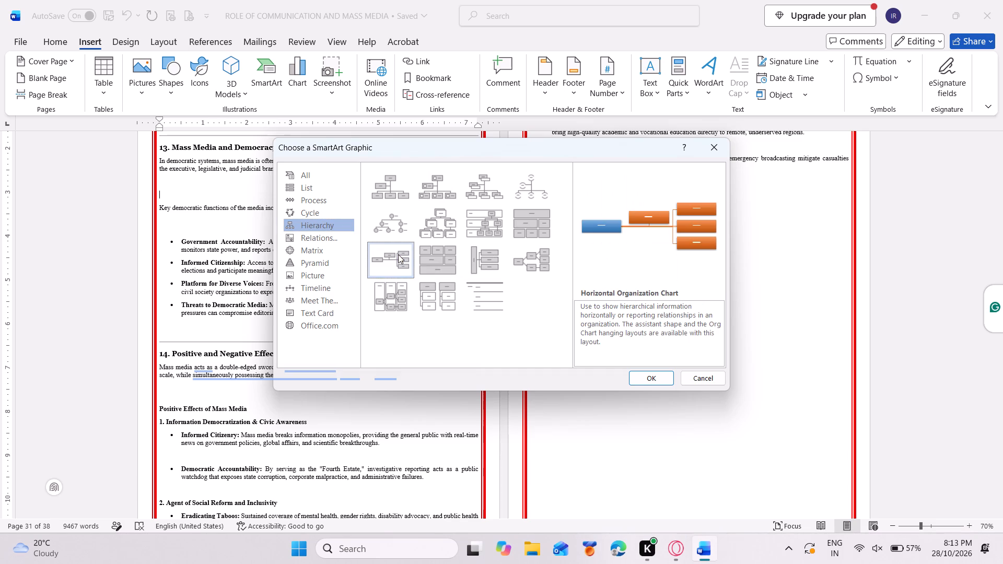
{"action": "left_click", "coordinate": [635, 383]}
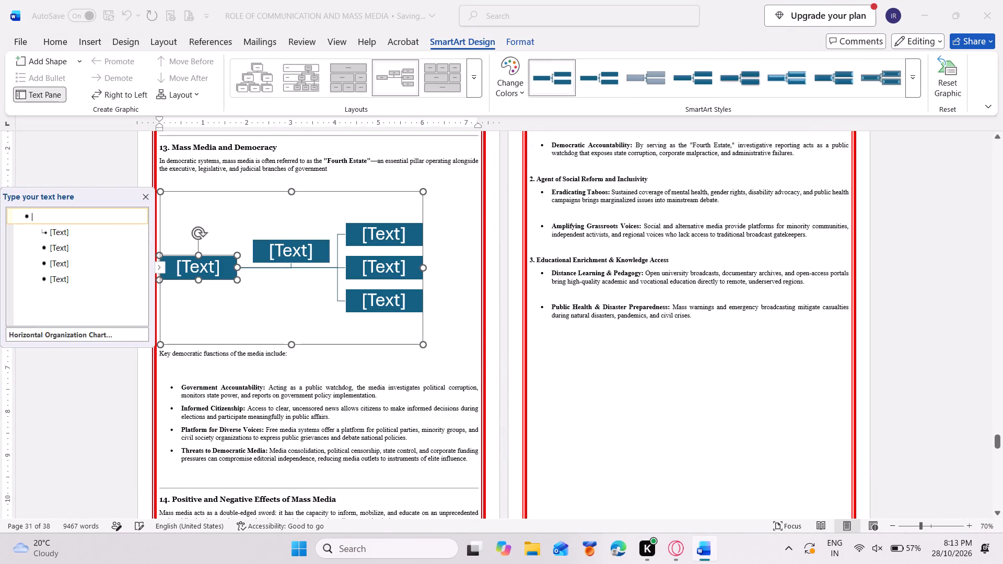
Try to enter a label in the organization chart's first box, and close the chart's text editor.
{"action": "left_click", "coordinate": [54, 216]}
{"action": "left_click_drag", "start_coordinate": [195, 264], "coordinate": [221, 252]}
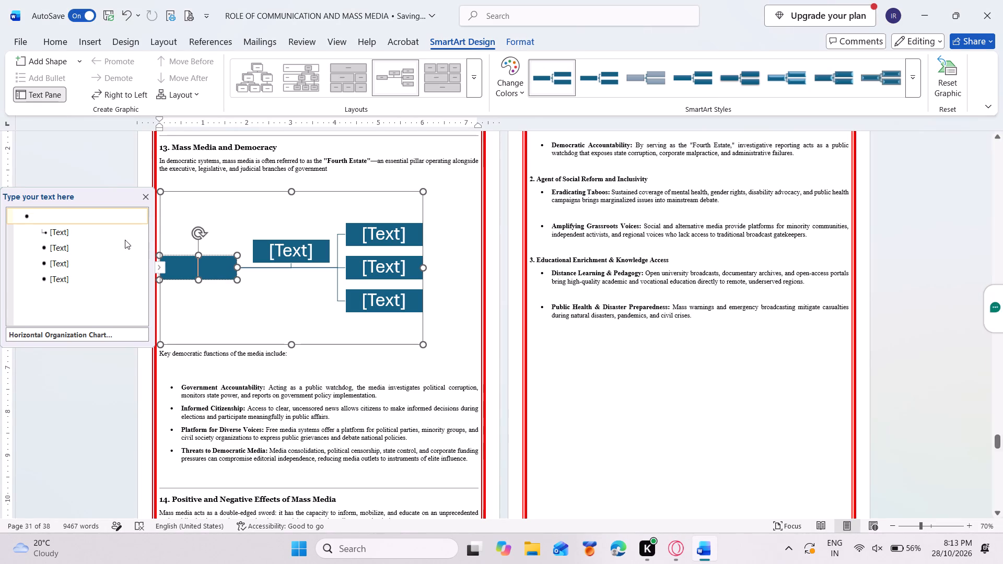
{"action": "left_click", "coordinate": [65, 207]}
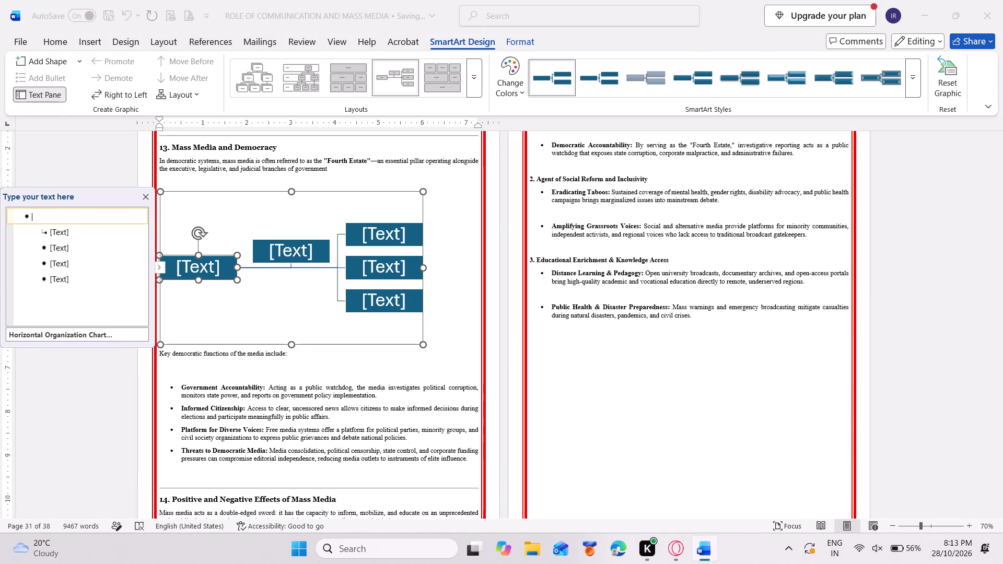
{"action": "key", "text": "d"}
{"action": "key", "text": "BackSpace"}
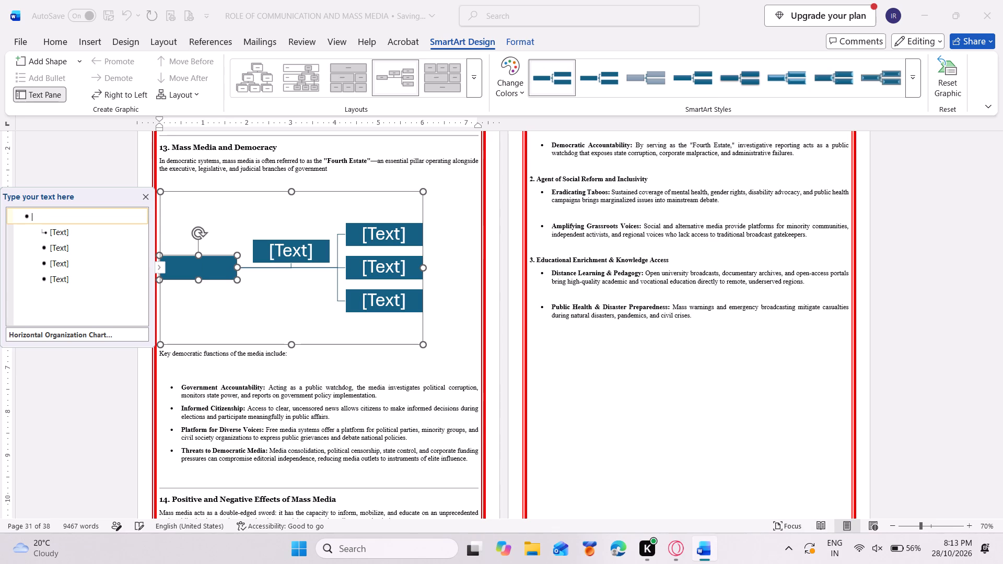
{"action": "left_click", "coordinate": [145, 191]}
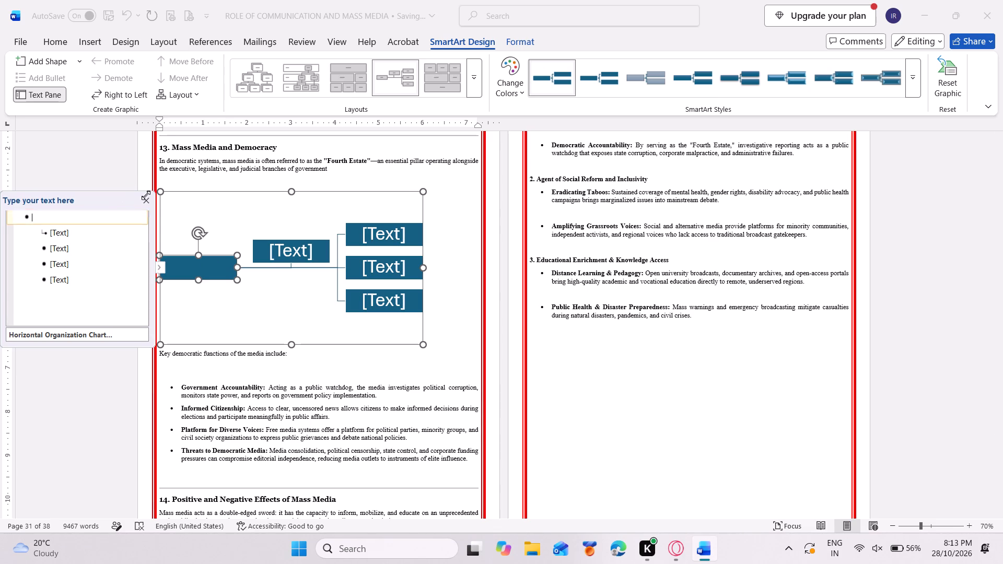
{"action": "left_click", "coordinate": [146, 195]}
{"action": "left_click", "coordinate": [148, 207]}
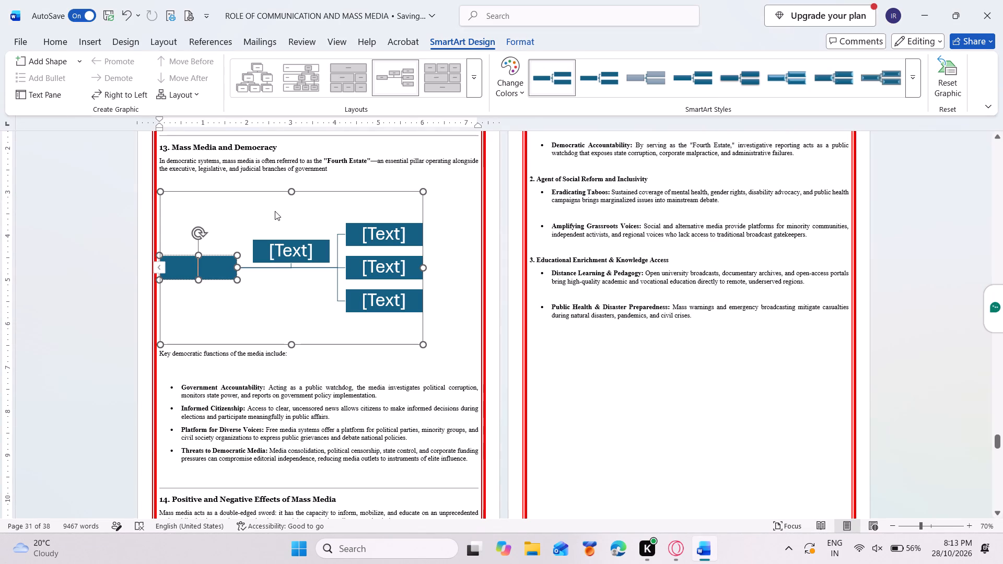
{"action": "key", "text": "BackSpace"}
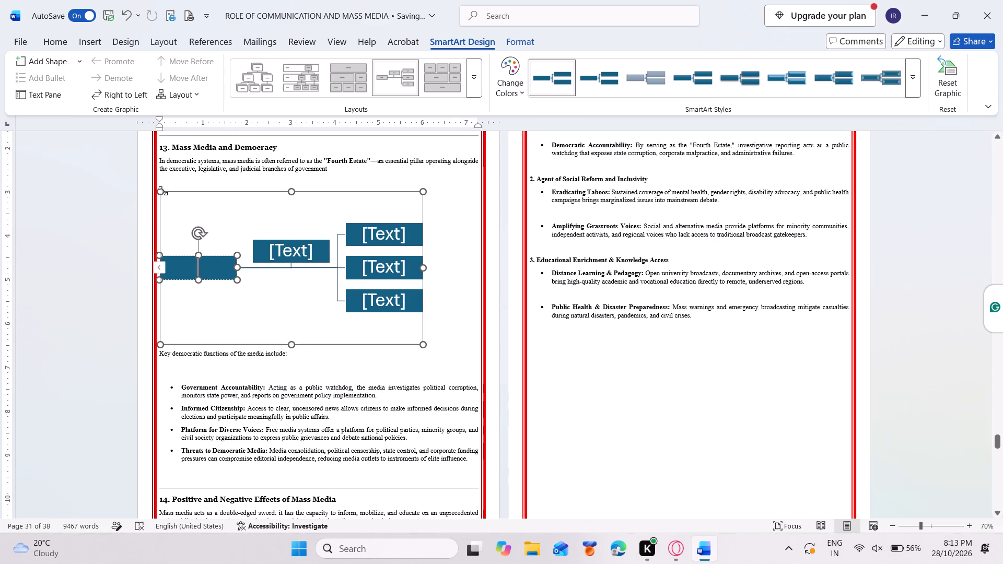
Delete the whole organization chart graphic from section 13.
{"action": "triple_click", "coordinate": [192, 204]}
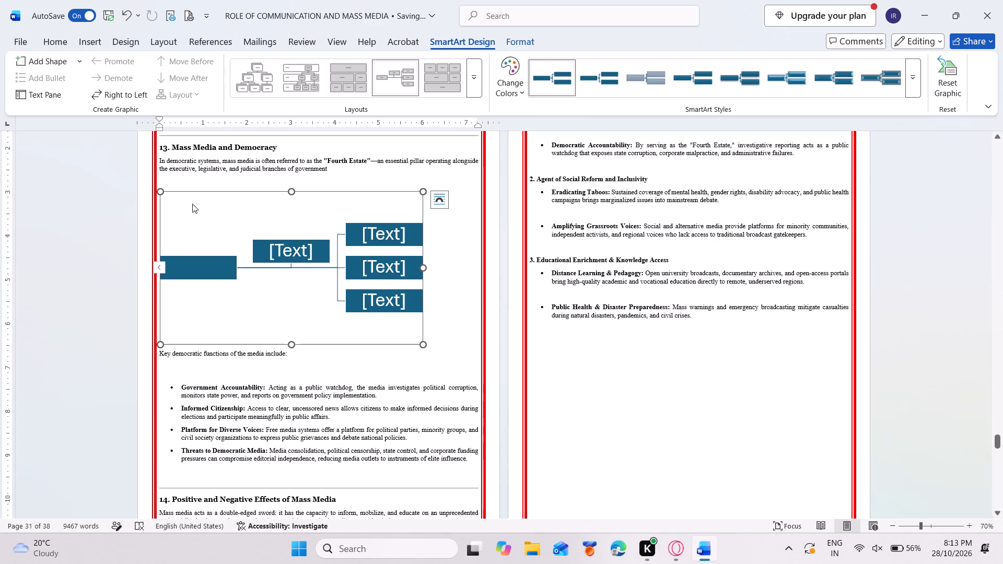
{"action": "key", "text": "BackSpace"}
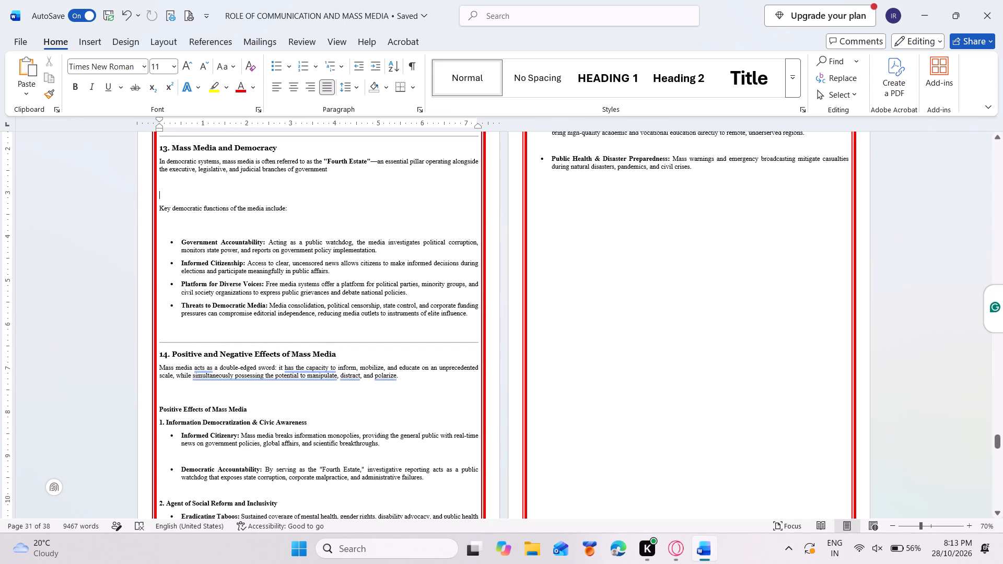
Start inserting a replacement diagram in the blank space under section 13's opening paragraph.
{"action": "left_click", "coordinate": [87, 45]}
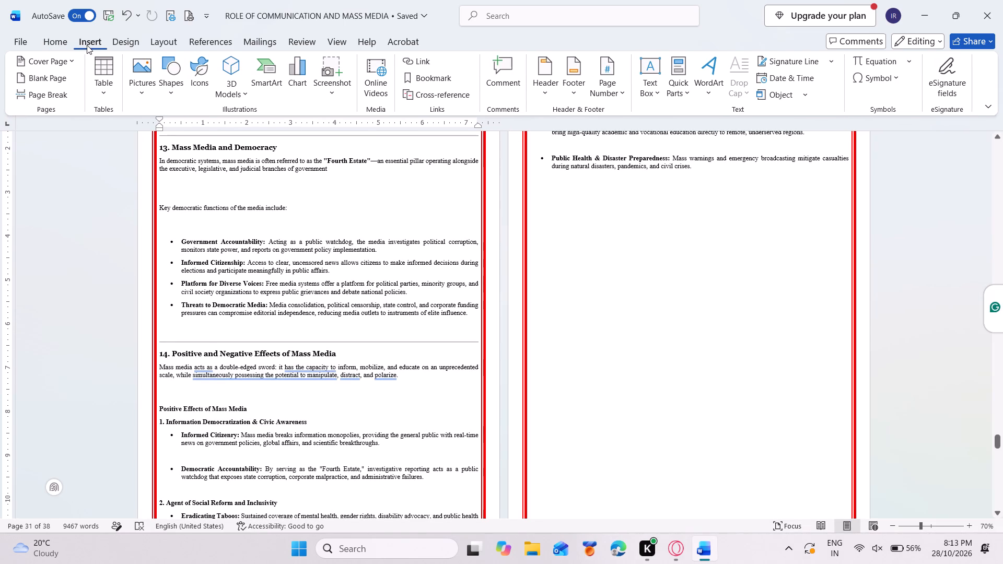
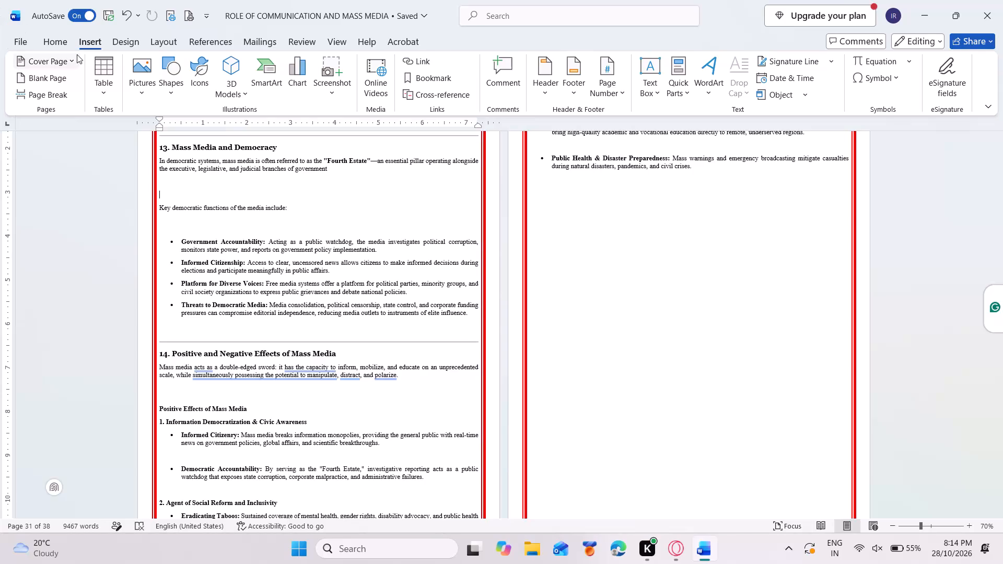
Insert a table with 2 columns and 3 rows in the blank space under section 13's opening paragraph.
{"action": "left_click", "coordinate": [96, 62]}
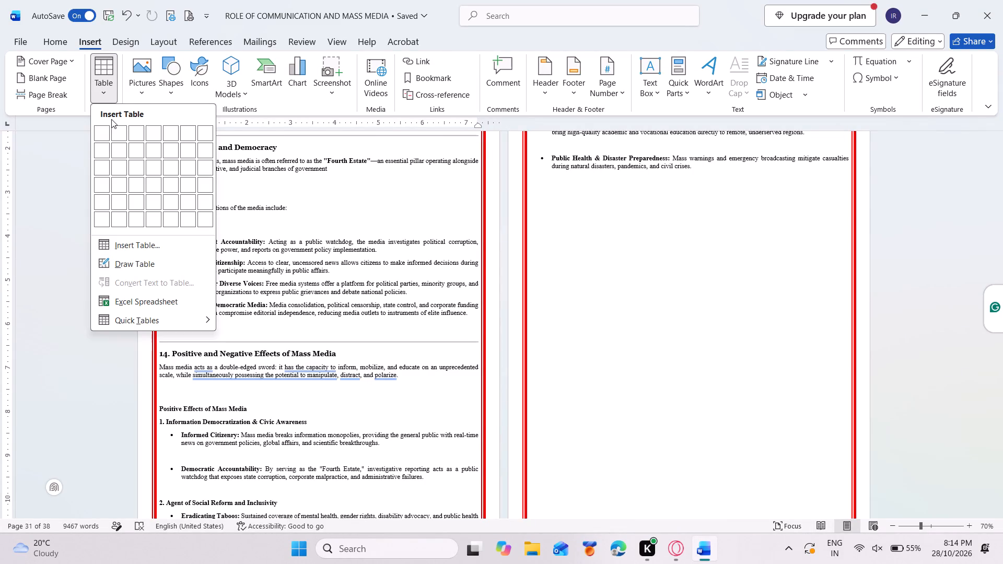
{"action": "left_click", "coordinate": [138, 240]}
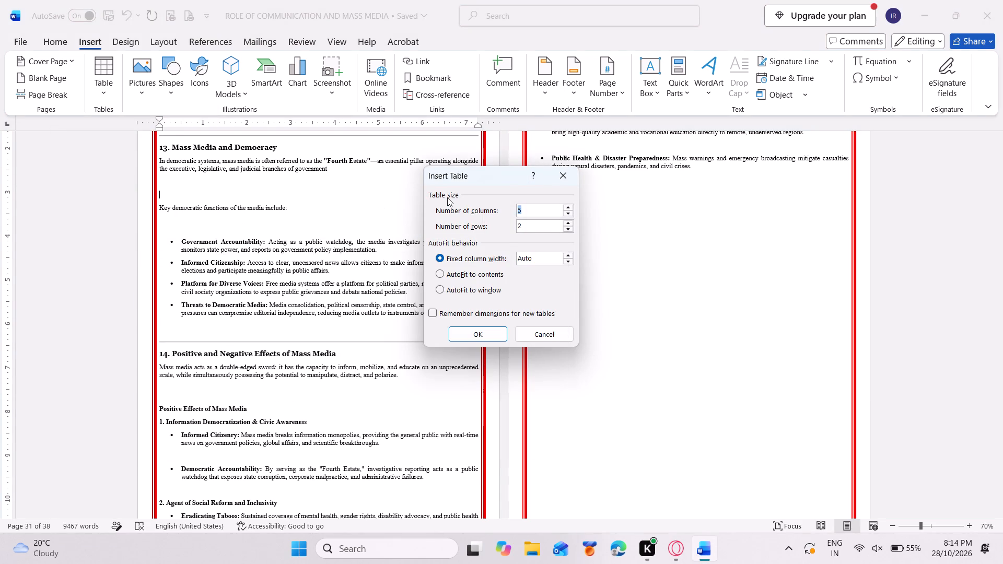
{"action": "left_click", "coordinate": [550, 210]}
{"action": "key", "text": "BackSpace"}
{"action": "key", "text": "2"}
{"action": "left_click", "coordinate": [544, 226]}
{"action": "key", "text": "BackSpace"}
{"action": "key", "text": "3"}
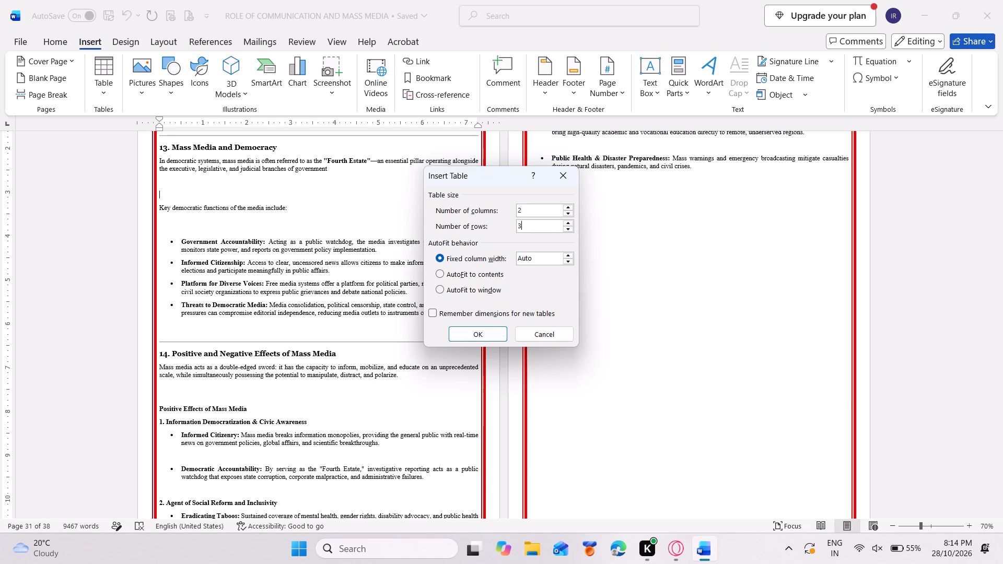
{"action": "left_click", "coordinate": [487, 334]}
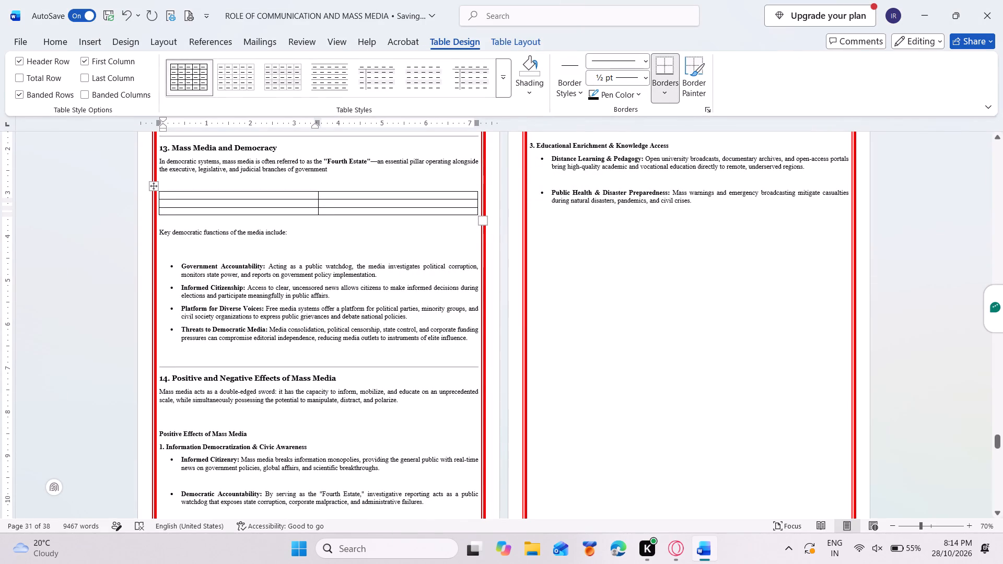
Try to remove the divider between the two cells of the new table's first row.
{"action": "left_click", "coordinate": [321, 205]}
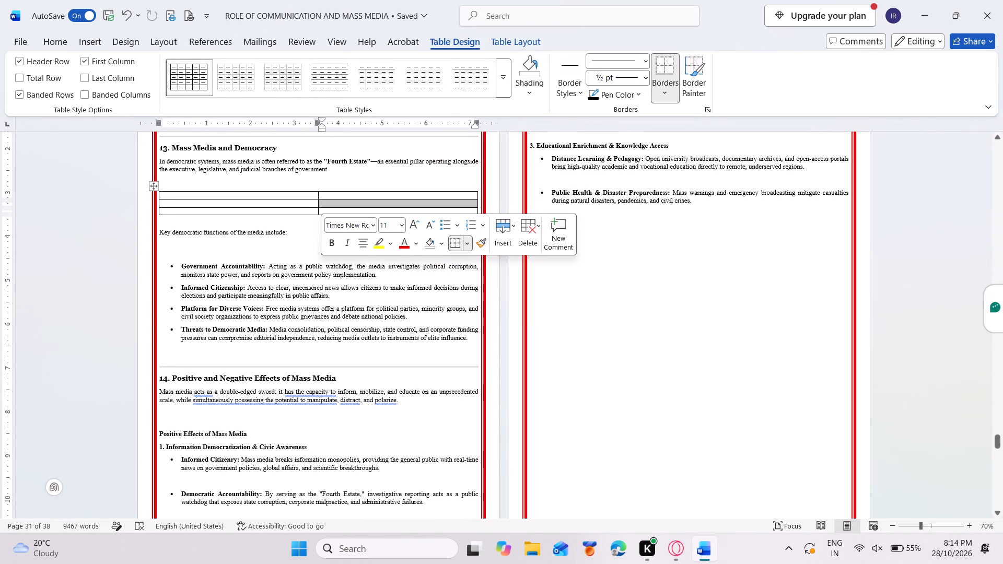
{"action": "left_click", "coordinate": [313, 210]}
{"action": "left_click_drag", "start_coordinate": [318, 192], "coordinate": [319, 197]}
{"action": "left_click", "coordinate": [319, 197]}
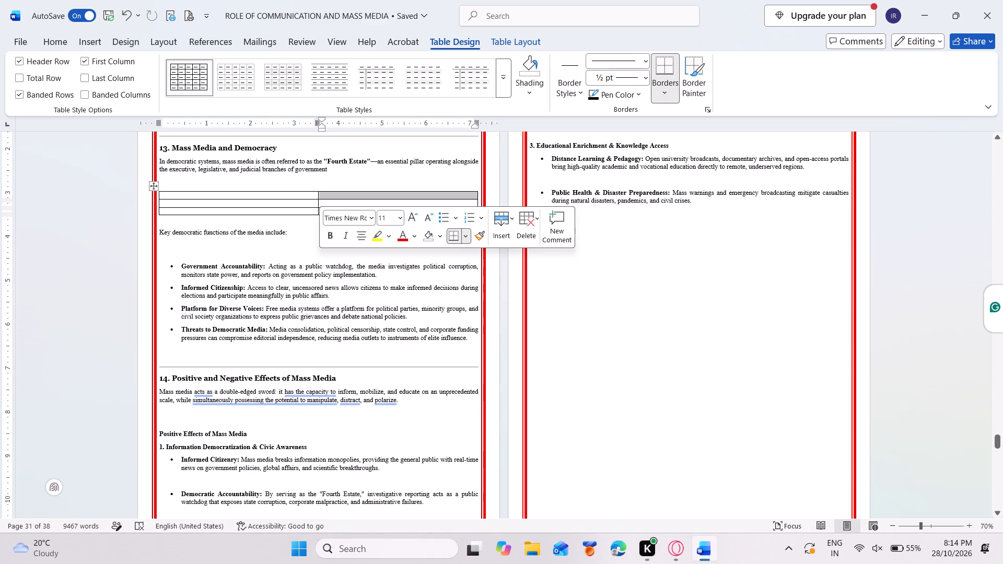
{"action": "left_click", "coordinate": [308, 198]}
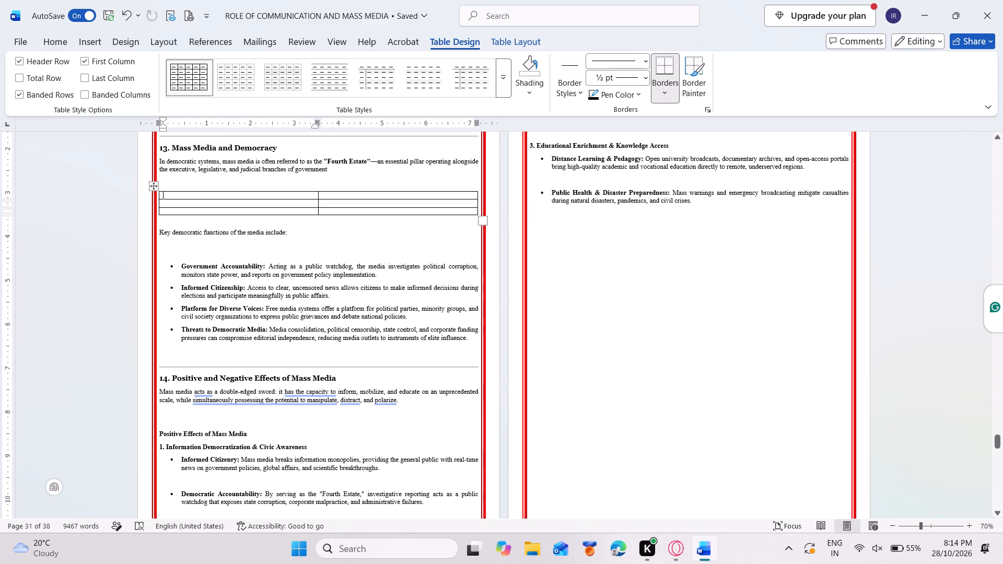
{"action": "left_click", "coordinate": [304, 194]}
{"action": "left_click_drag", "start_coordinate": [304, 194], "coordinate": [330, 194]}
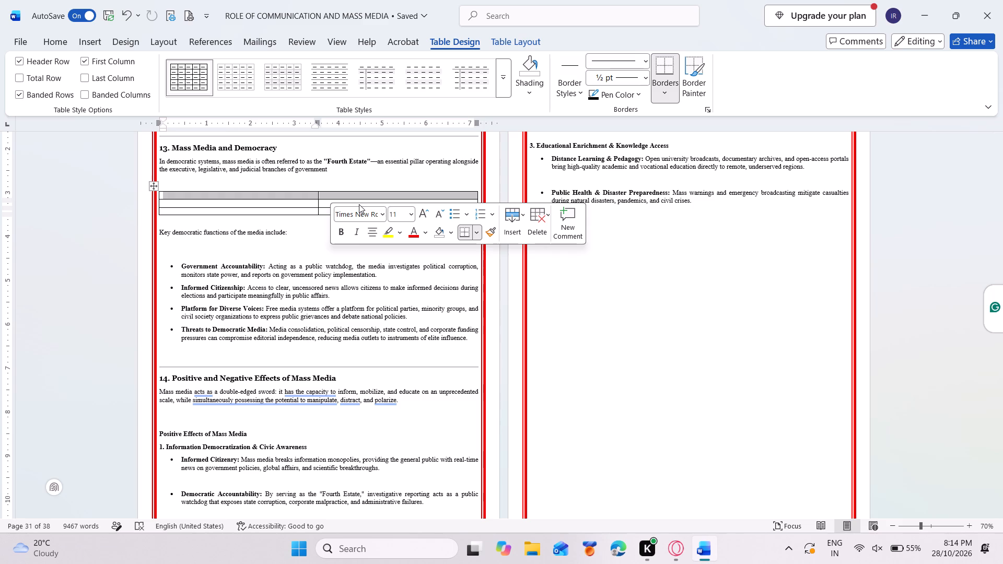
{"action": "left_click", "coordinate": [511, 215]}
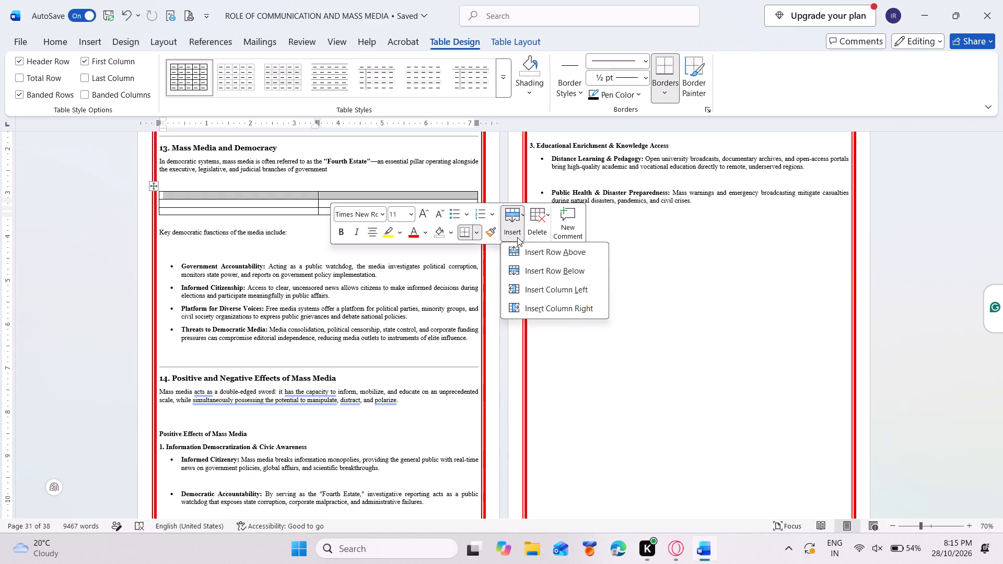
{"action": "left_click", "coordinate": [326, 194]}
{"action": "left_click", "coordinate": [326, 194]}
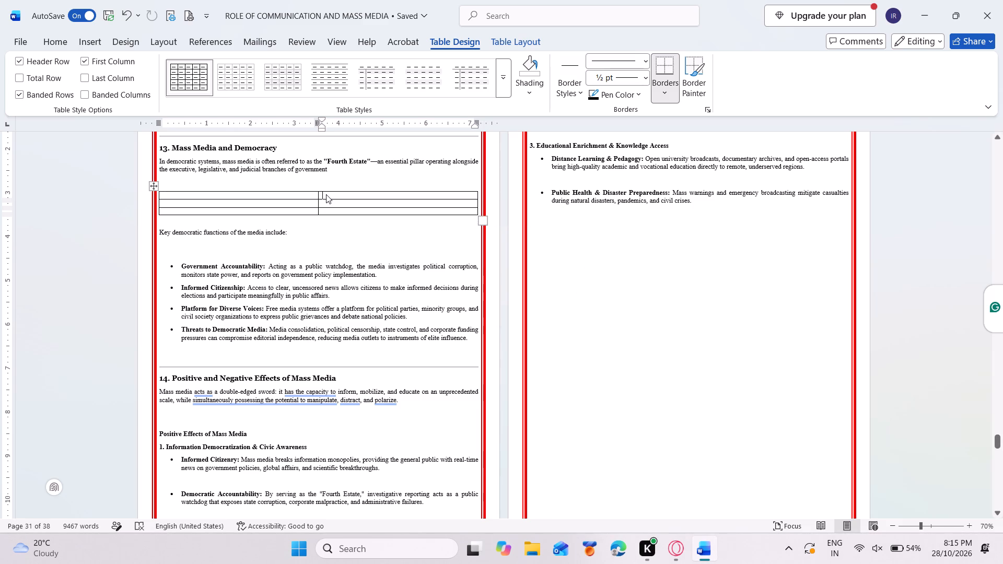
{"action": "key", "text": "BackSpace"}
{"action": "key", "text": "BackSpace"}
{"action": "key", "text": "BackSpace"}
Merge the two cells of the table's first row into a single cell.
{"action": "left_click_drag", "start_coordinate": [326, 194], "coordinate": [295, 191]}
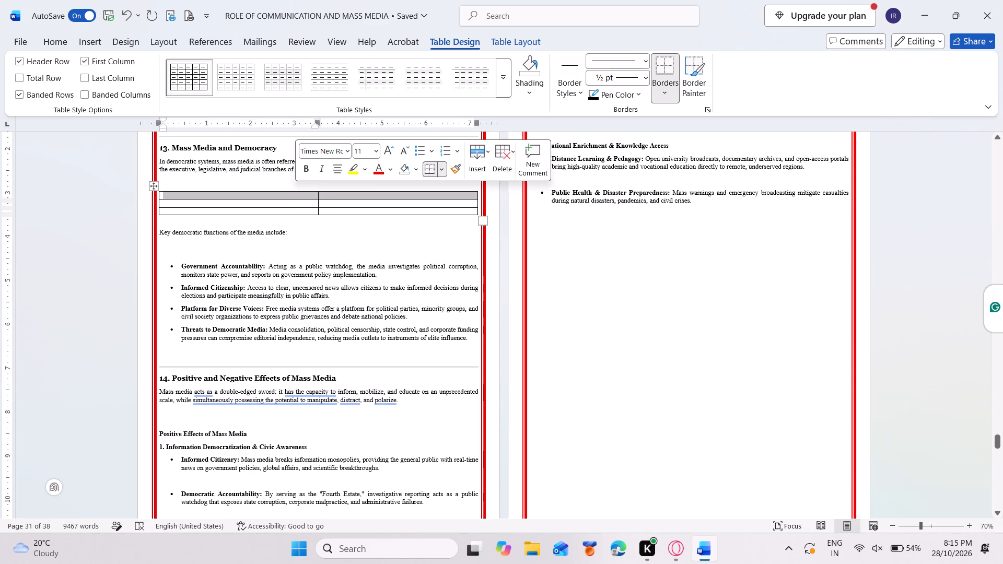
{"action": "right_click", "coordinate": [327, 191]}
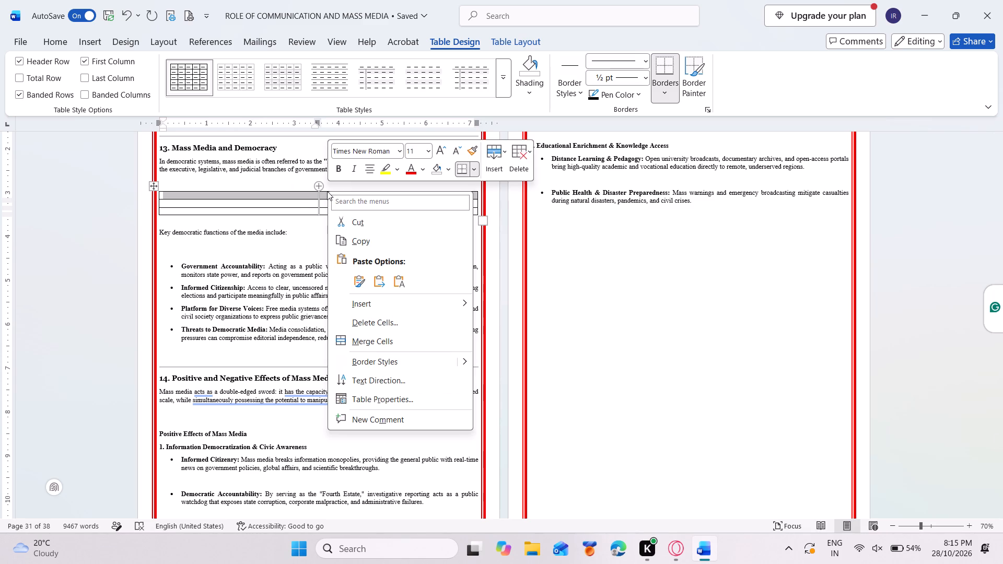
{"action": "left_click", "coordinate": [365, 336]}
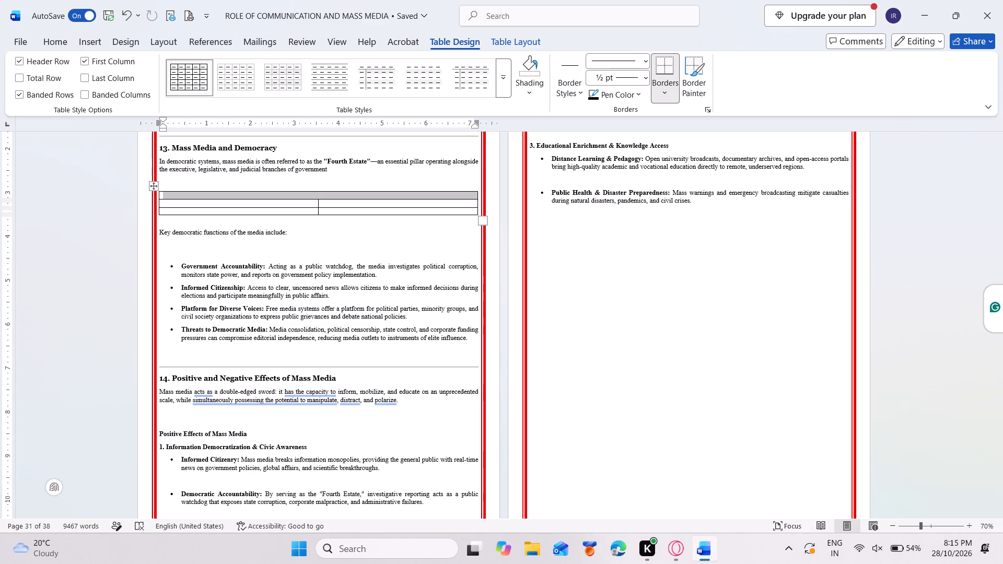
{"action": "left_click", "coordinate": [316, 198]}
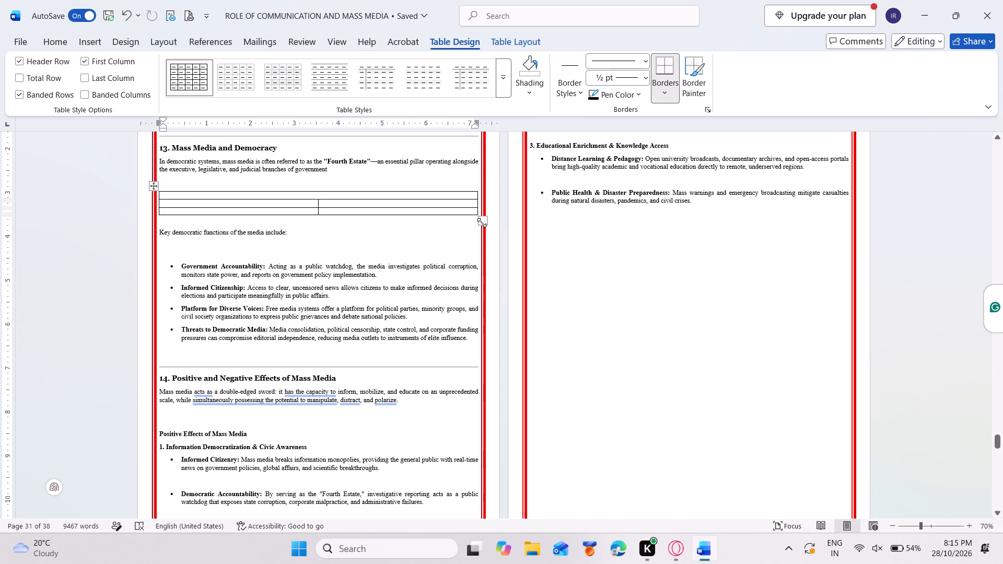
Resize the table to be narrower with taller rows, and centre it between the page margins.
{"action": "left_click_drag", "start_coordinate": [481, 222], "coordinate": [398, 223]}
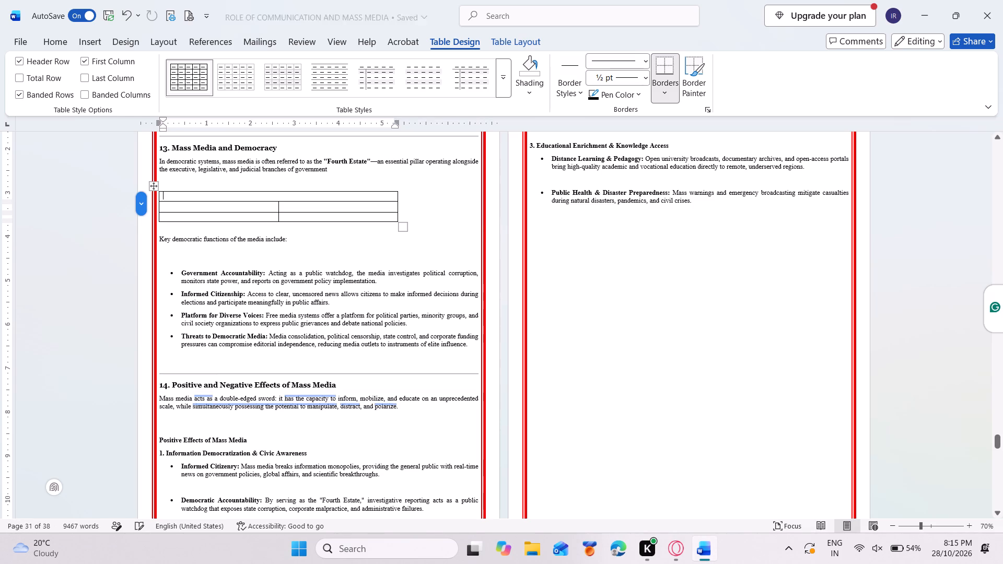
{"action": "left_click_drag", "start_coordinate": [153, 189], "coordinate": [175, 189]}
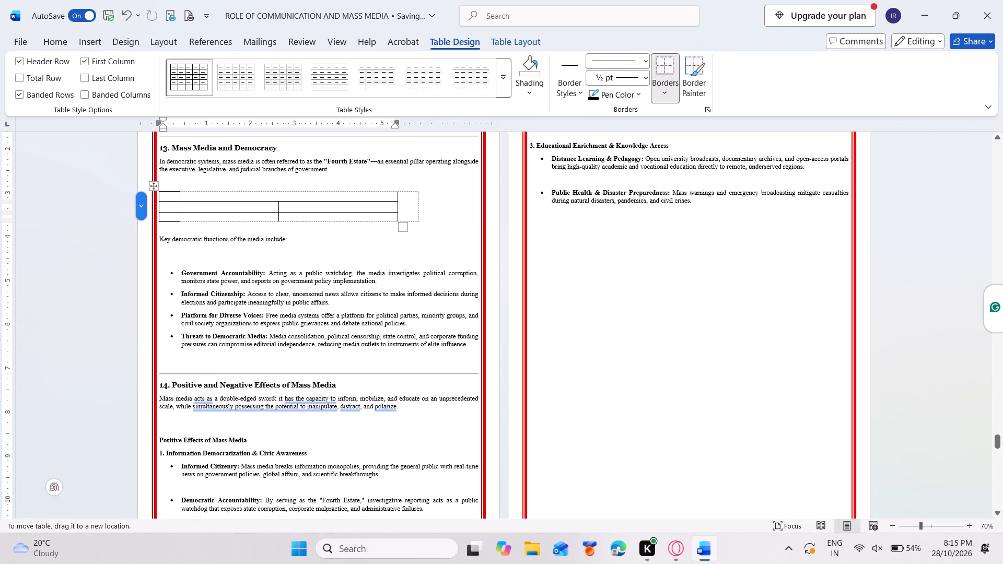
{"action": "left_click_drag", "start_coordinate": [175, 189], "coordinate": [202, 190]}
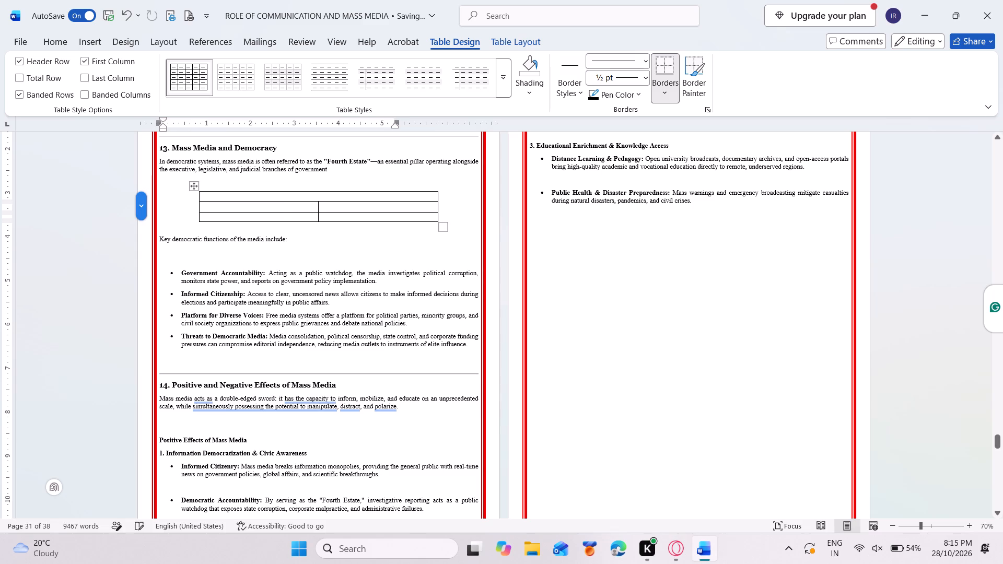
{"action": "left_click_drag", "start_coordinate": [445, 228], "coordinate": [434, 239]}
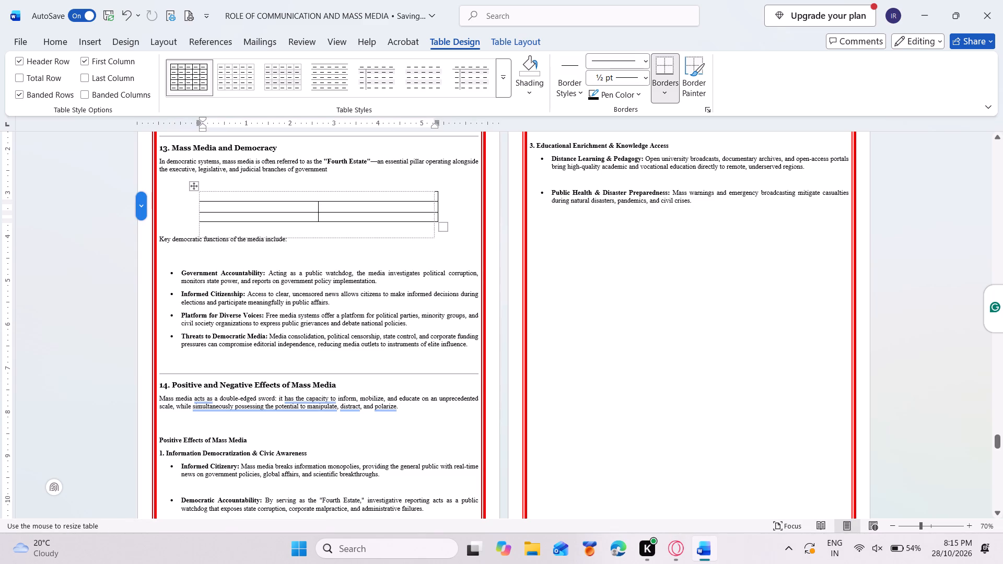
{"action": "left_click_drag", "start_coordinate": [434, 239], "coordinate": [442, 261]}
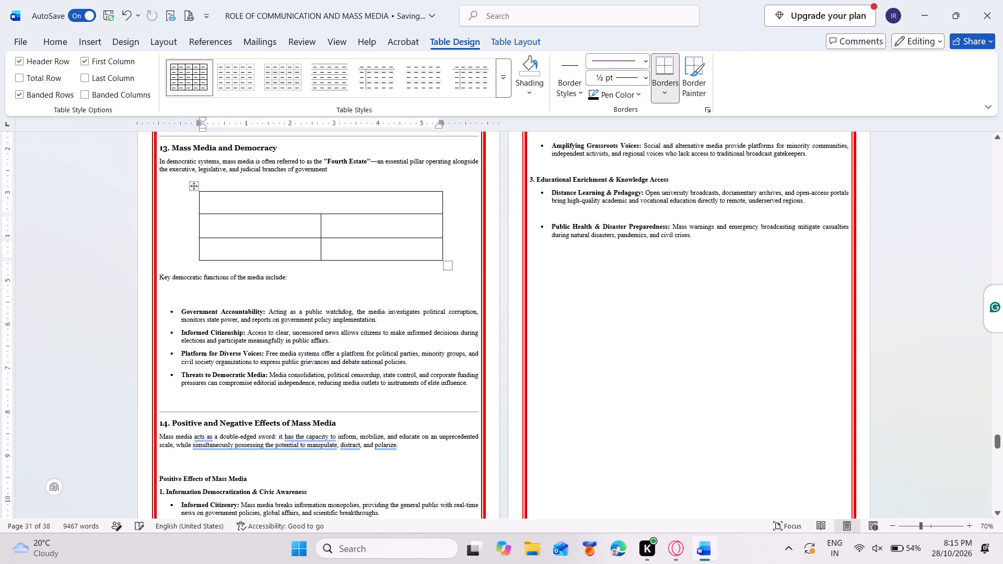
Pad the merged first cell with a line break and leading spaces so its text starts near the middle.
{"action": "left_click", "coordinate": [328, 204]}
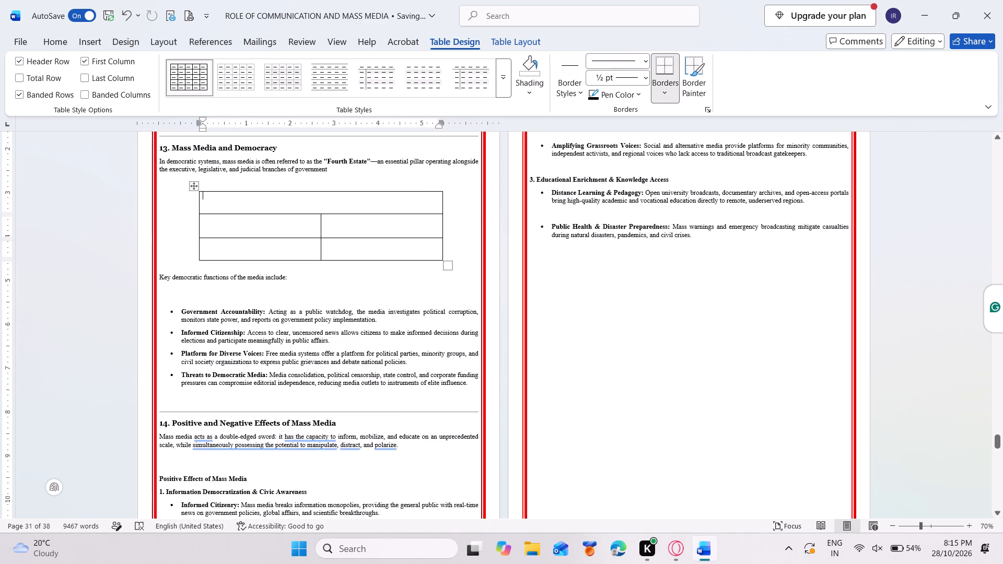
{"action": "left_click", "coordinate": [301, 203]}
{"action": "key", "text": "space"}
{"action": "key", "text": "space"}
{"action": "key", "text": "space"}
{"action": "key", "text": "space"}
{"action": "key", "text": "space"}
{"action": "key", "text": "space"}
{"action": "key", "text": "space"}
{"action": "key", "text": "space"}
{"action": "key", "text": "space"}
{"action": "key", "text": "space"}
{"action": "key", "text": "space"}
{"action": "key", "text": "space"}
{"action": "key", "text": "space"}
{"action": "key", "text": "space"}
{"action": "key", "text": "space"}
{"action": "key", "text": "space"}
{"action": "key", "text": "space"}
{"action": "key", "text": "space"}
{"action": "key", "text": "space"}
{"action": "key", "text": "space"}
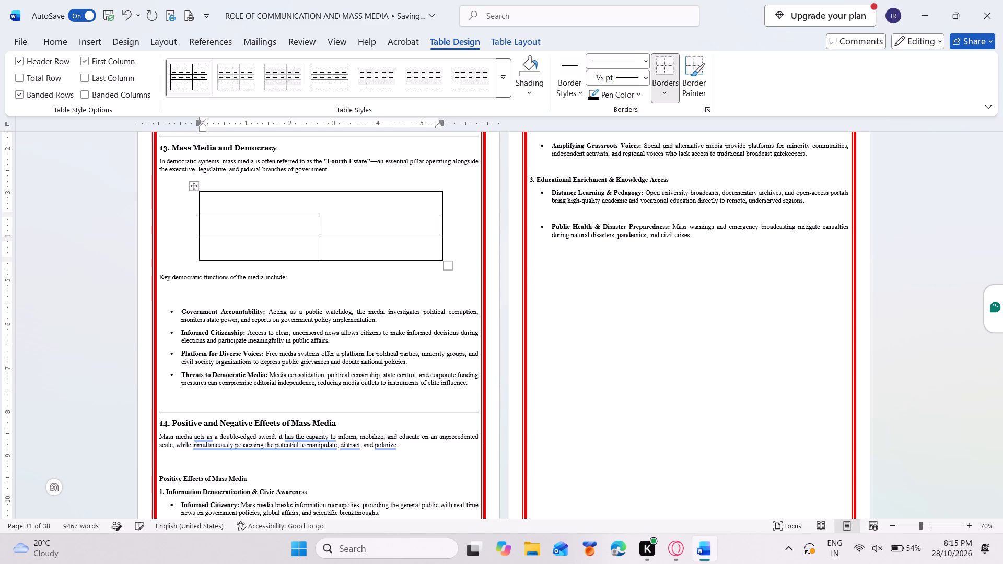
{"action": "left_click", "coordinate": [274, 206]}
{"action": "key", "text": "Return"}
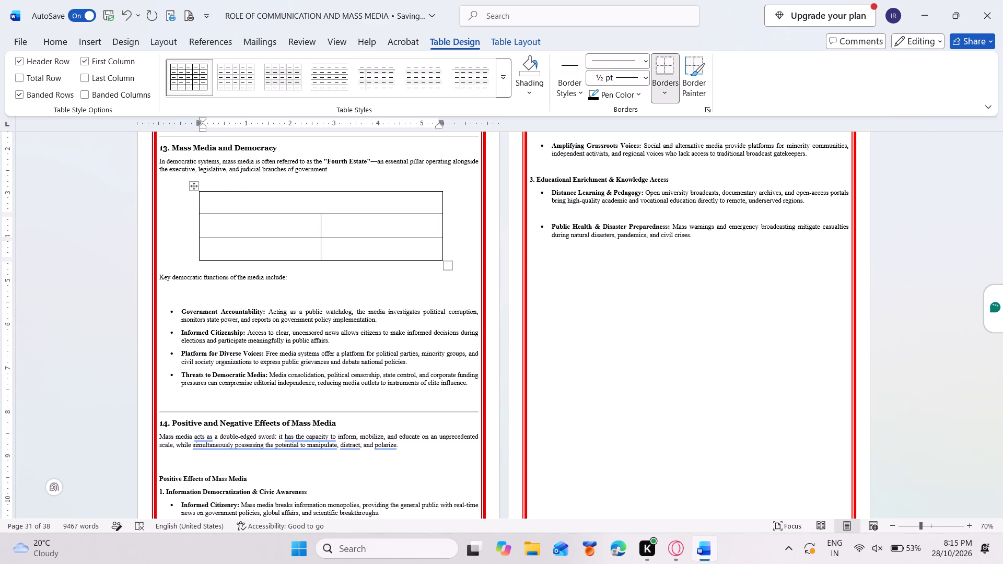
{"action": "key", "text": "space"}
{"action": "key", "text": "space"}
{"action": "key", "text": "space"}
{"action": "key", "text": "space"}
{"action": "key", "text": "space"}
{"action": "key", "text": "space"}
{"action": "key", "text": "space"}
{"action": "key", "text": "space"}
{"action": "key", "text": "space"}
{"action": "key", "text": "space"}
{"action": "key", "text": "space"}
{"action": "key", "text": "space"}
{"action": "key", "text": "space"}
{"action": "key", "text": "space"}
{"action": "key", "text": "space"}
{"action": "key", "text": "space"}
{"action": "key", "text": "space"}
{"action": "key", "text": "space"}
{"action": "key", "text": "space"}
{"action": "key", "text": "space"}
{"action": "left_click", "coordinate": [673, 541]}
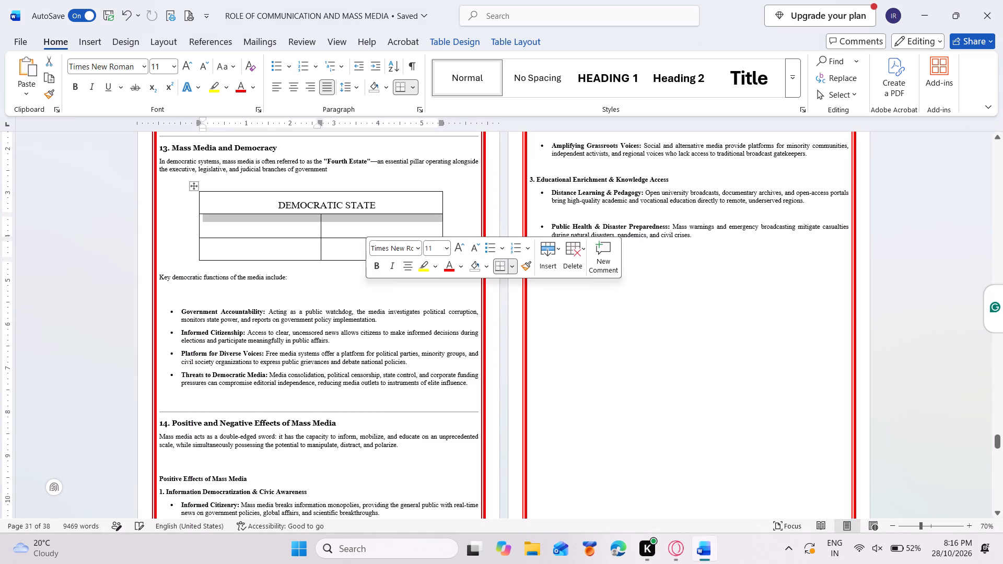
{"action": "left_click", "coordinate": [366, 228]}
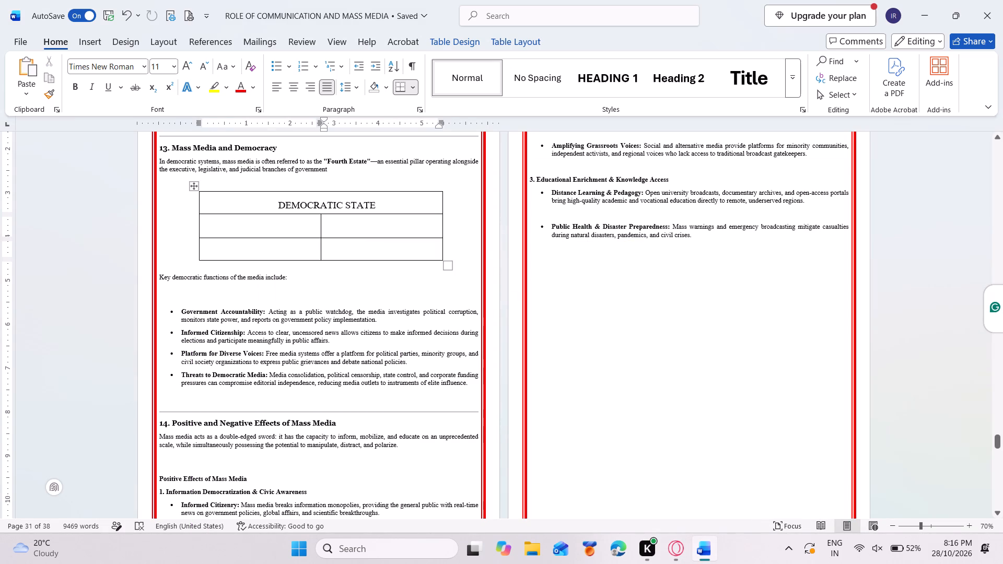
{"action": "left_click_drag", "start_coordinate": [209, 222], "coordinate": [354, 236]}
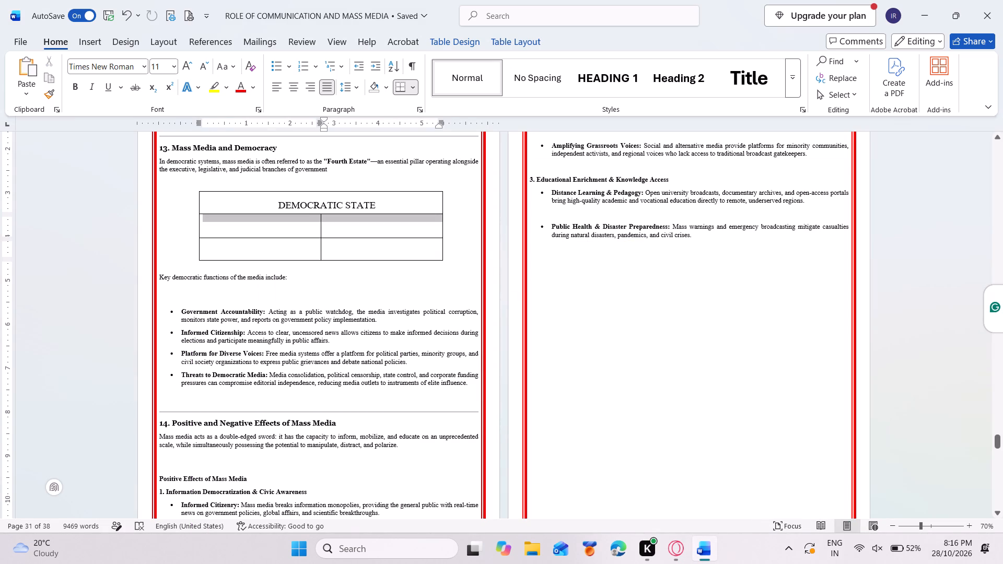
{"action": "left_click_drag", "start_coordinate": [354, 236], "coordinate": [425, 233]}
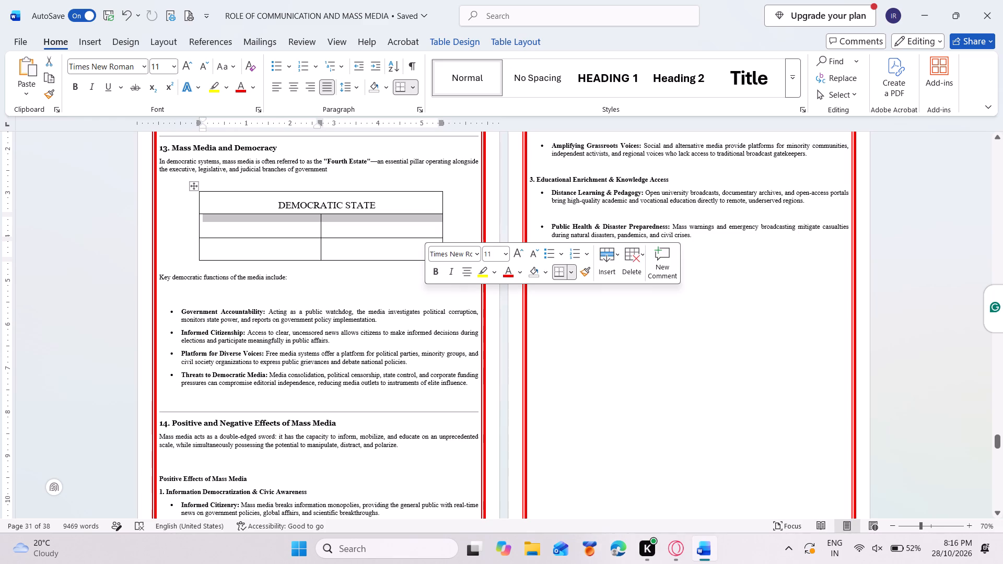
{"action": "right_click", "coordinate": [386, 236]}
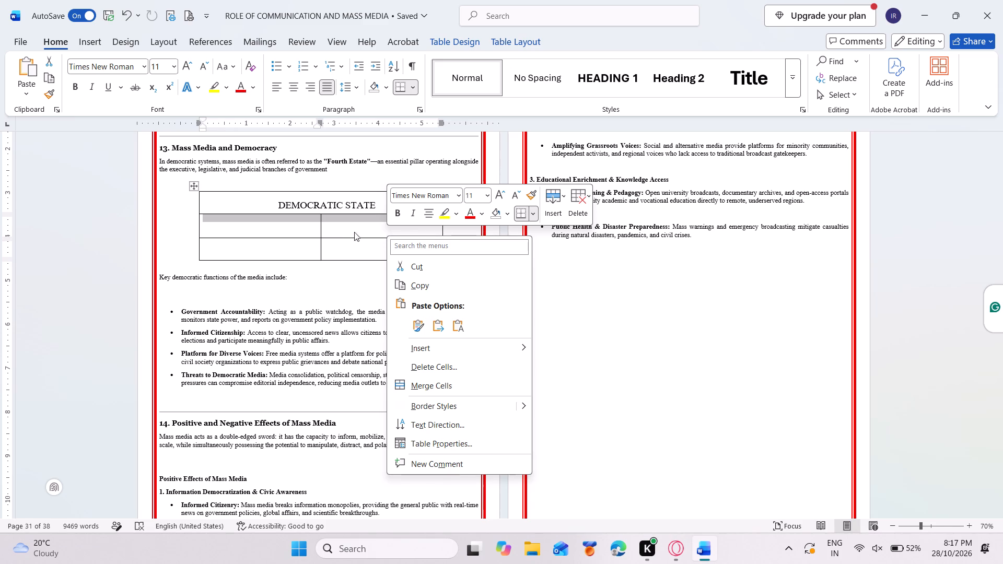
{"action": "left_click", "coordinate": [338, 229]}
{"action": "left_click_drag", "start_coordinate": [196, 219], "coordinate": [211, 223]}
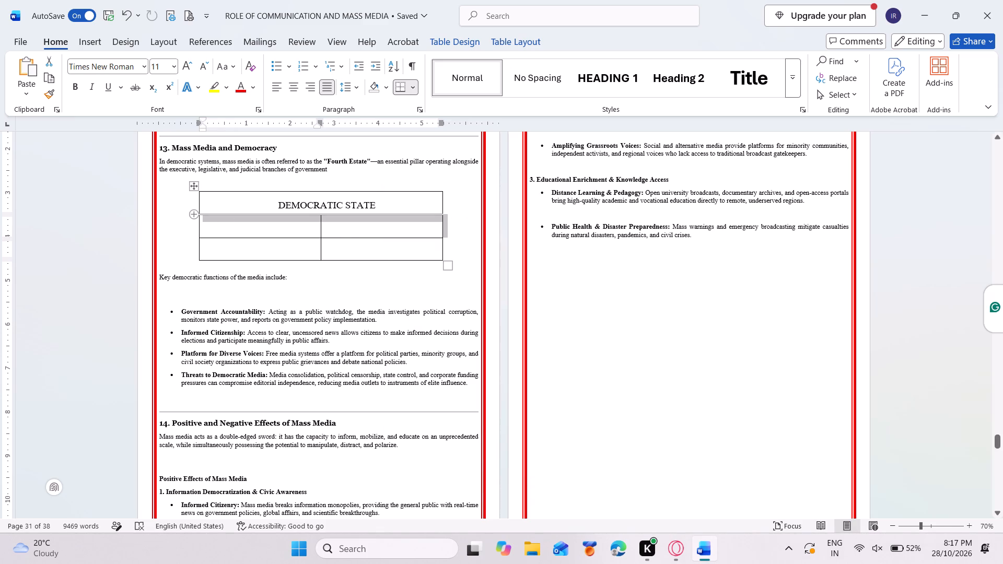
{"action": "left_click_drag", "start_coordinate": [211, 223], "coordinate": [393, 232]}
{"action": "right_click", "coordinate": [393, 232]}
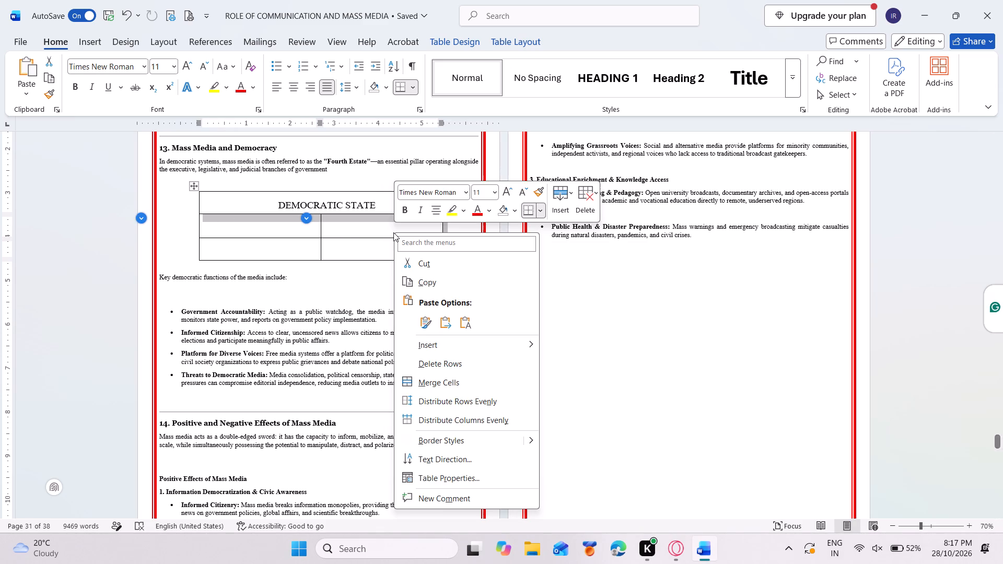
{"action": "left_click", "coordinate": [425, 269]}
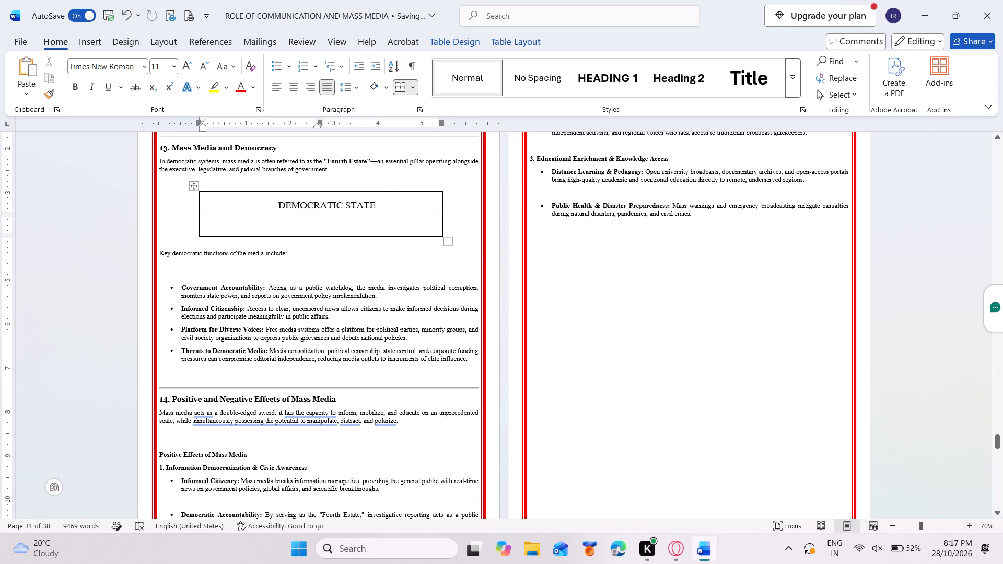
Cut the remaining empty two-column row together with the blank paragraph beneath the table.
{"action": "left_click_drag", "start_coordinate": [195, 219], "coordinate": [413, 249]}
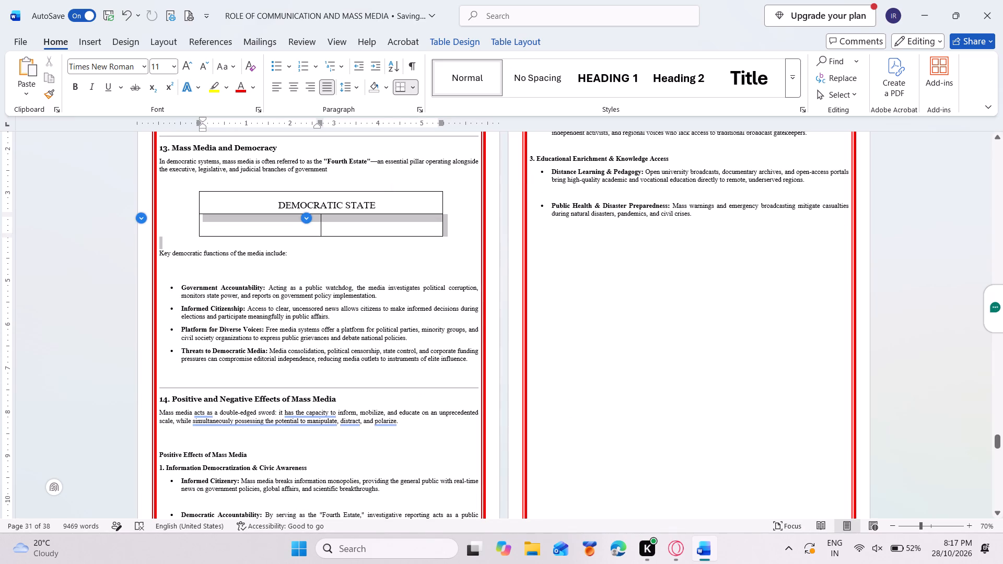
{"action": "left_click_drag", "start_coordinate": [413, 249], "coordinate": [452, 249]}
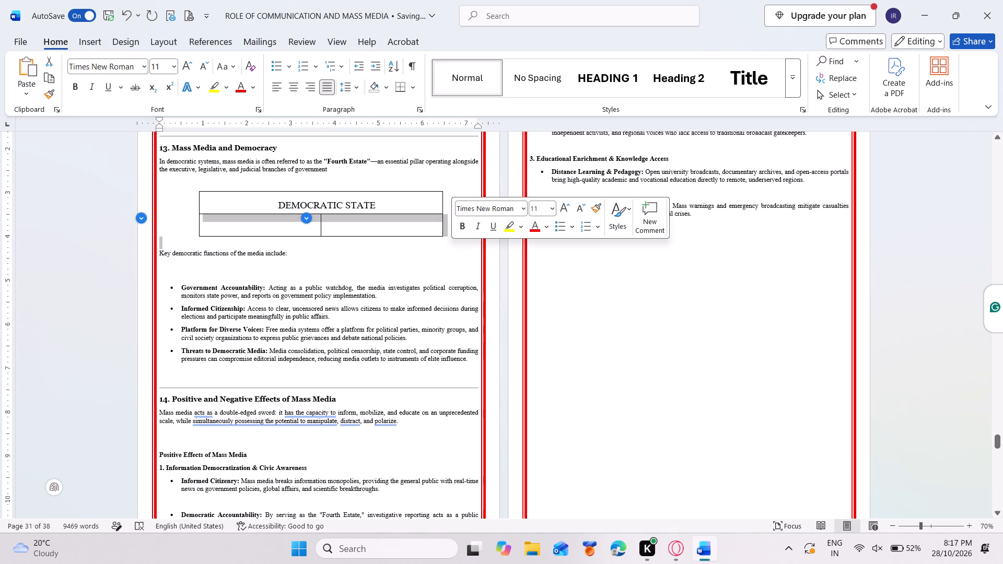
{"action": "right_click", "coordinate": [370, 237]}
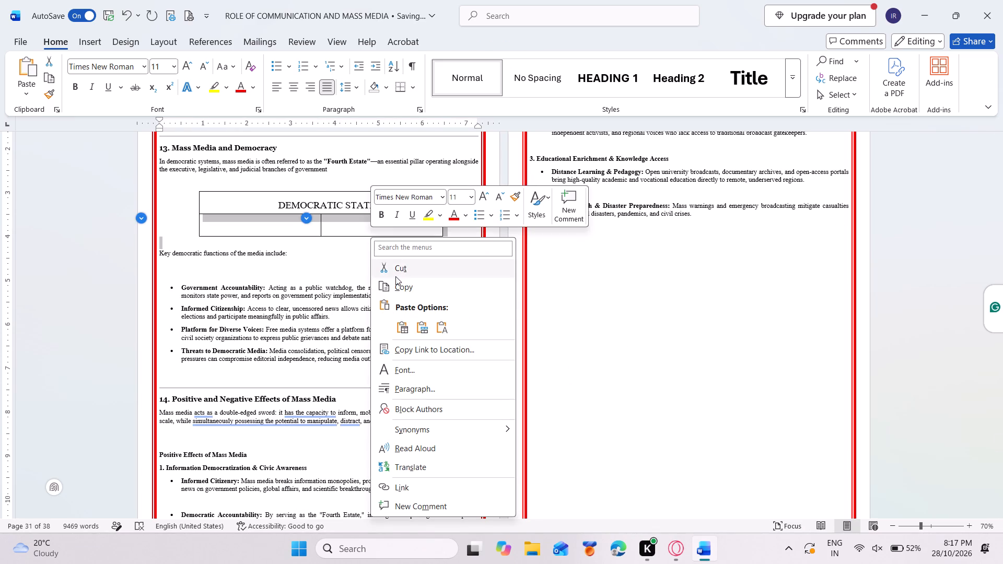
{"action": "left_click", "coordinate": [395, 276]}
Draw three separate single-cell tables side by side below "DEMOCRATIC STATE", about 2.49", 2.16" and 1.7" wide.
{"action": "left_click", "coordinate": [88, 42]}
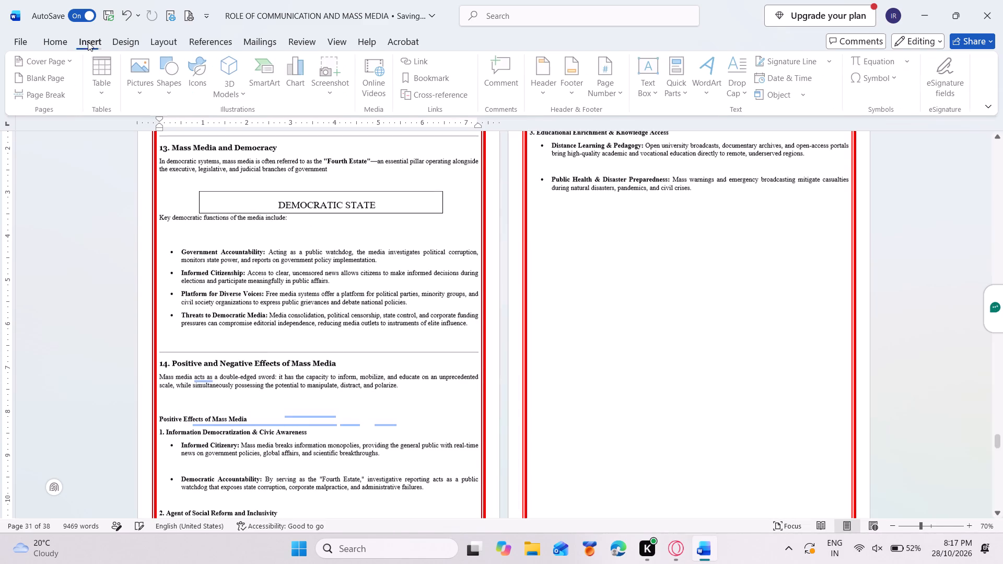
{"action": "left_click", "coordinate": [101, 81]}
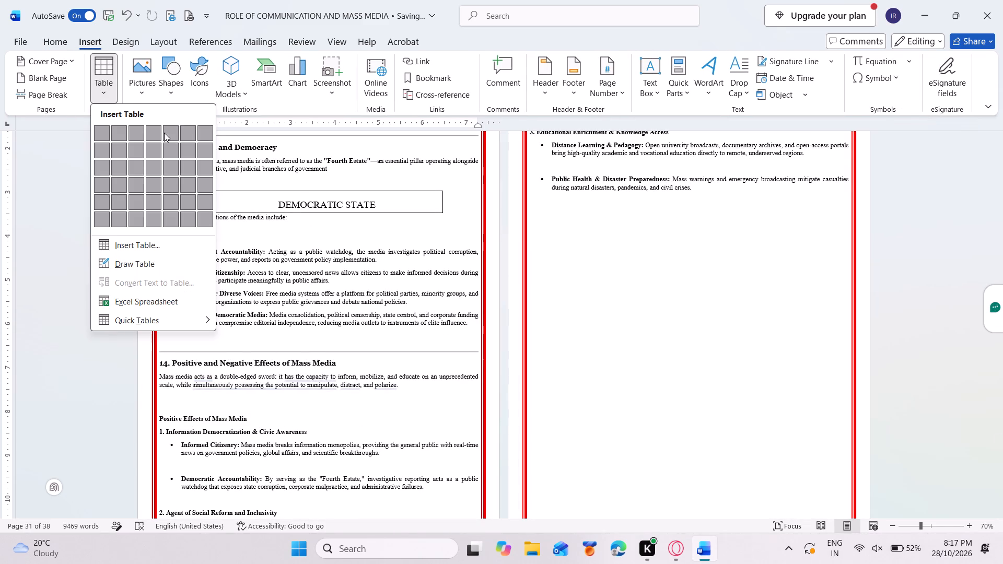
{"action": "left_click", "coordinate": [107, 131]}
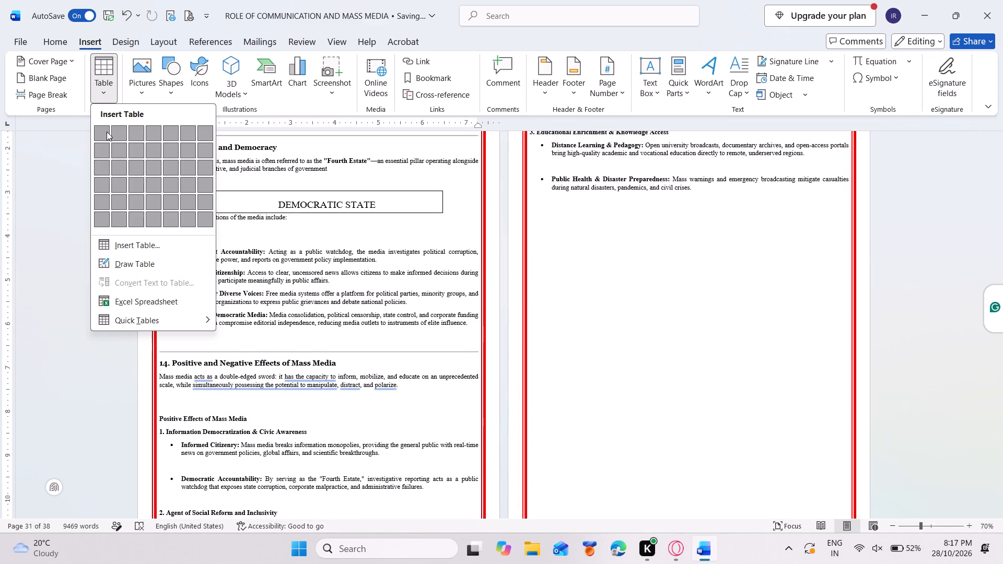
{"action": "left_click_drag", "start_coordinate": [107, 132], "coordinate": [123, 246]}
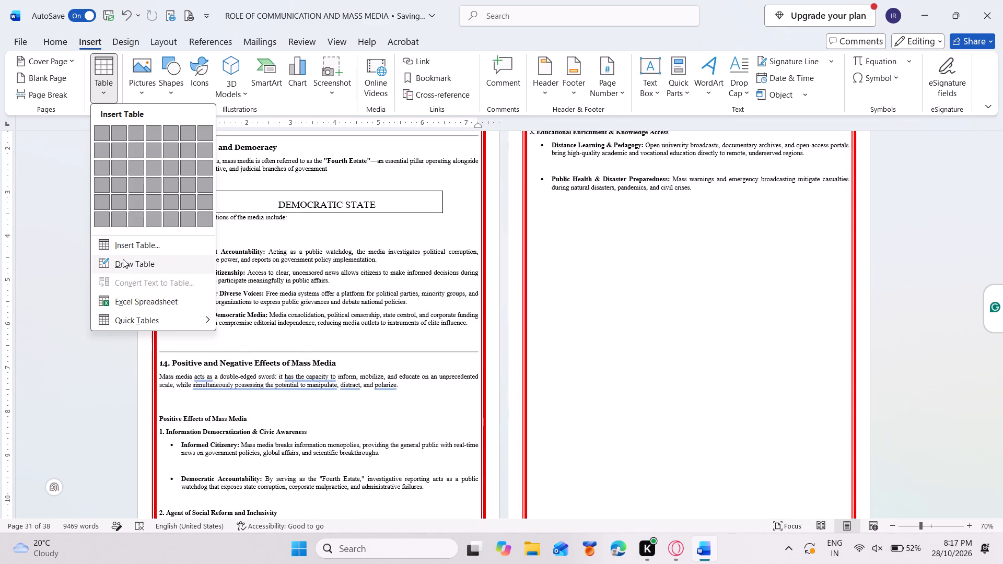
{"action": "left_click", "coordinate": [123, 259]}
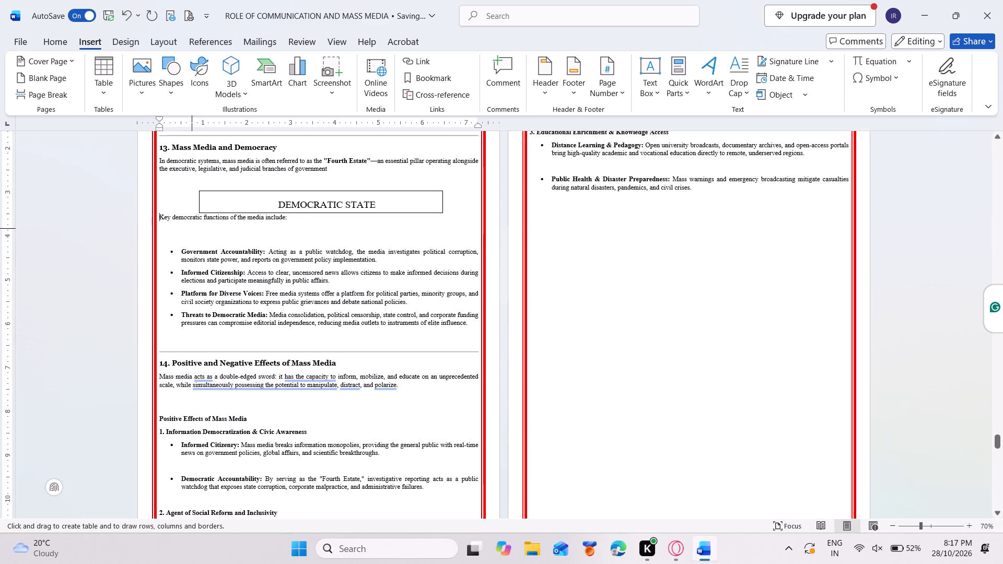
{"action": "left_click_drag", "start_coordinate": [177, 218], "coordinate": [250, 246]}
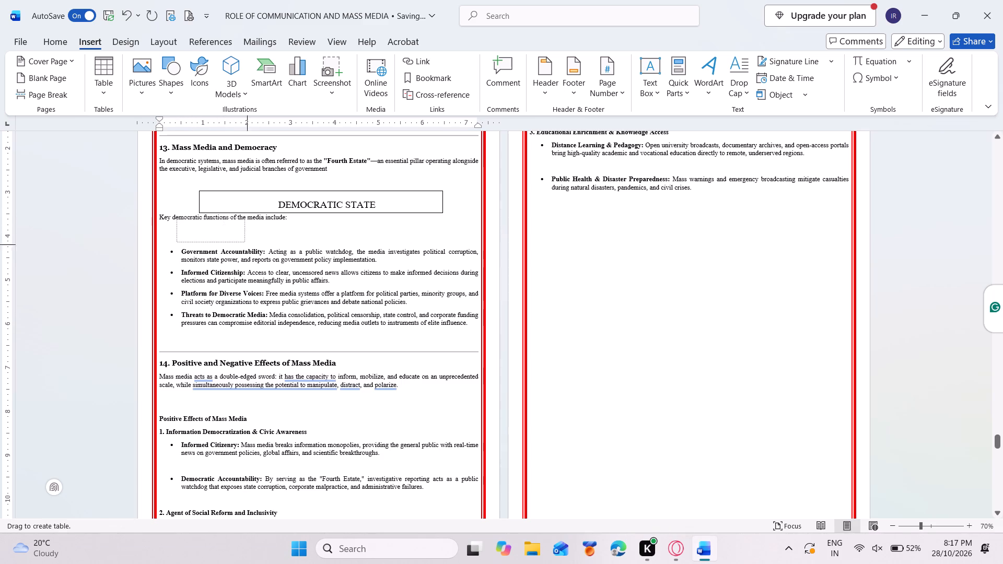
{"action": "left_click_drag", "start_coordinate": [250, 246], "coordinate": [286, 233]}
{"action": "left_click_drag", "start_coordinate": [295, 220], "coordinate": [387, 233]}
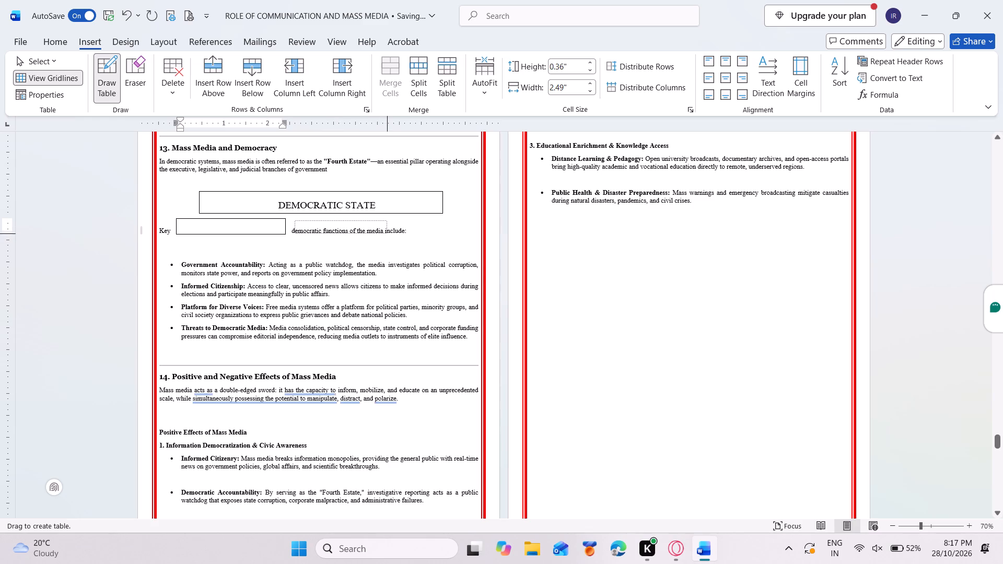
{"action": "left_click_drag", "start_coordinate": [387, 233], "coordinate": [389, 233]}
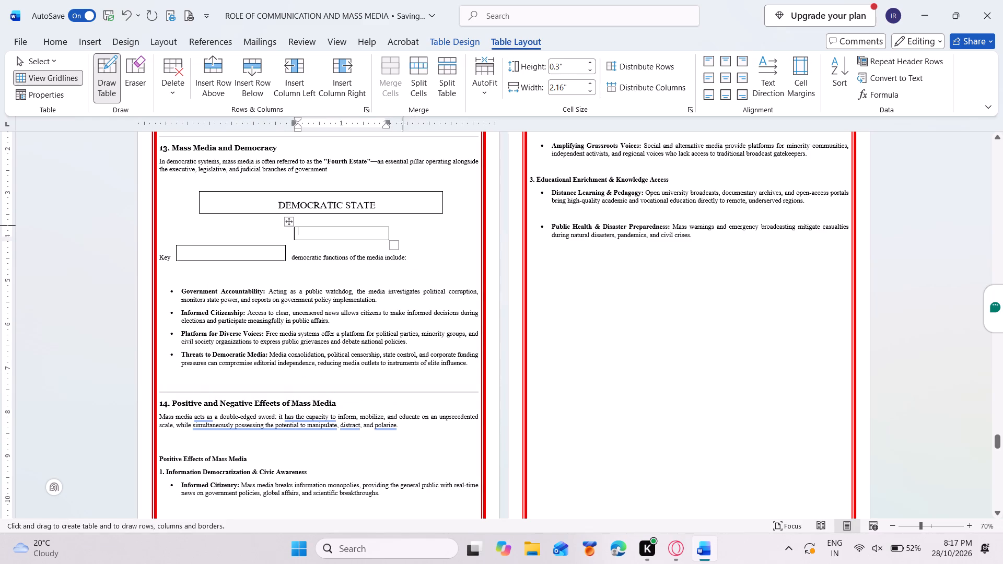
{"action": "left_click_drag", "start_coordinate": [401, 225], "coordinate": [475, 244]}
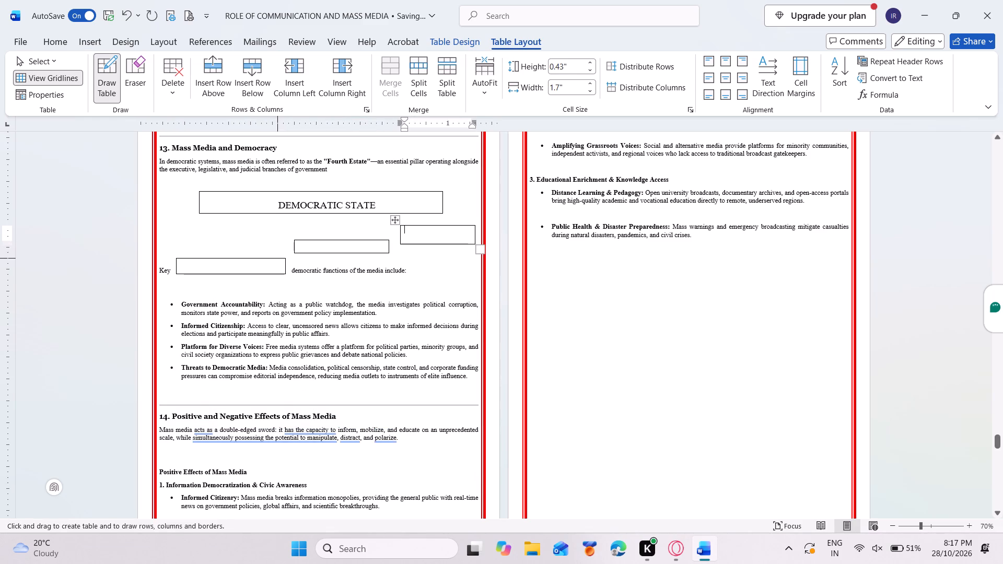
Draw a fourth single-cell table about 1.99" wide and 1.17" high below the middle box, and leave table drawing.
{"action": "left_click_drag", "start_coordinate": [282, 288], "coordinate": [325, 330]}
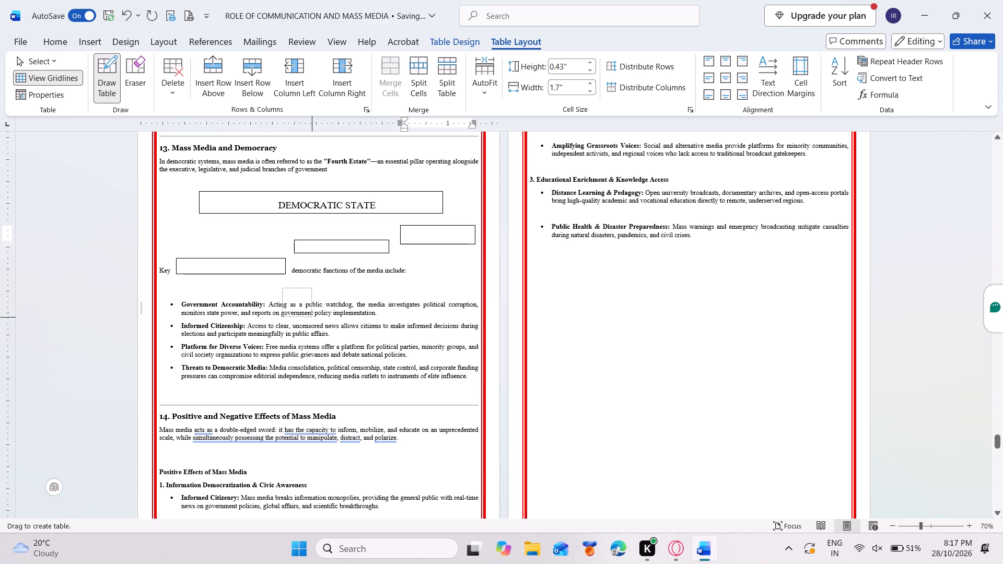
{"action": "left_click_drag", "start_coordinate": [325, 330], "coordinate": [369, 339]}
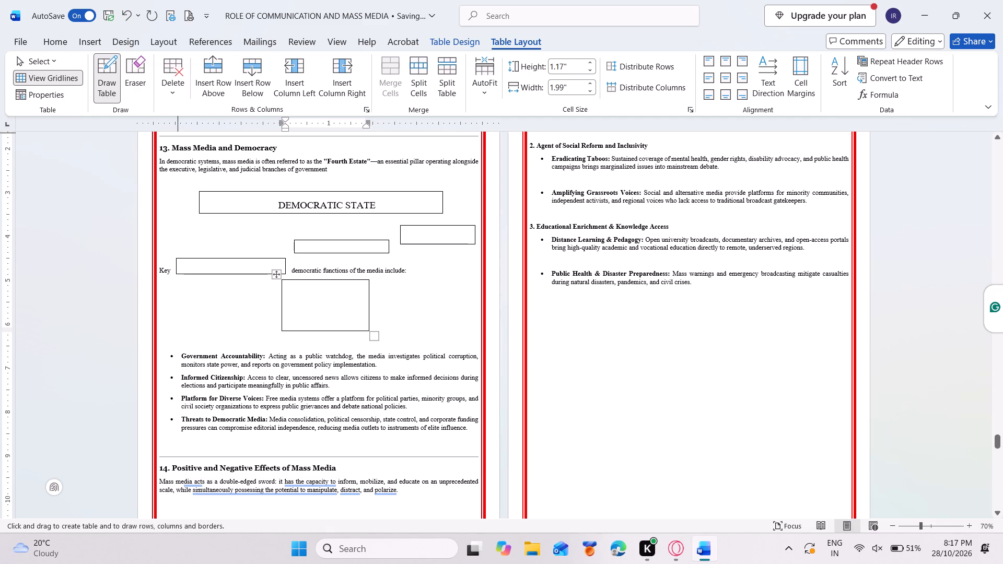
{"action": "left_click", "coordinate": [114, 83]}
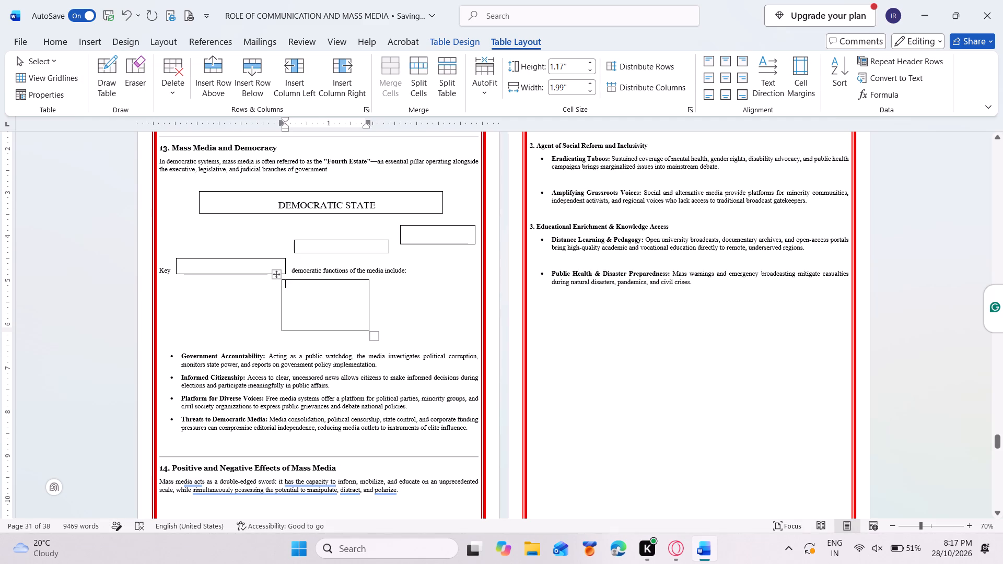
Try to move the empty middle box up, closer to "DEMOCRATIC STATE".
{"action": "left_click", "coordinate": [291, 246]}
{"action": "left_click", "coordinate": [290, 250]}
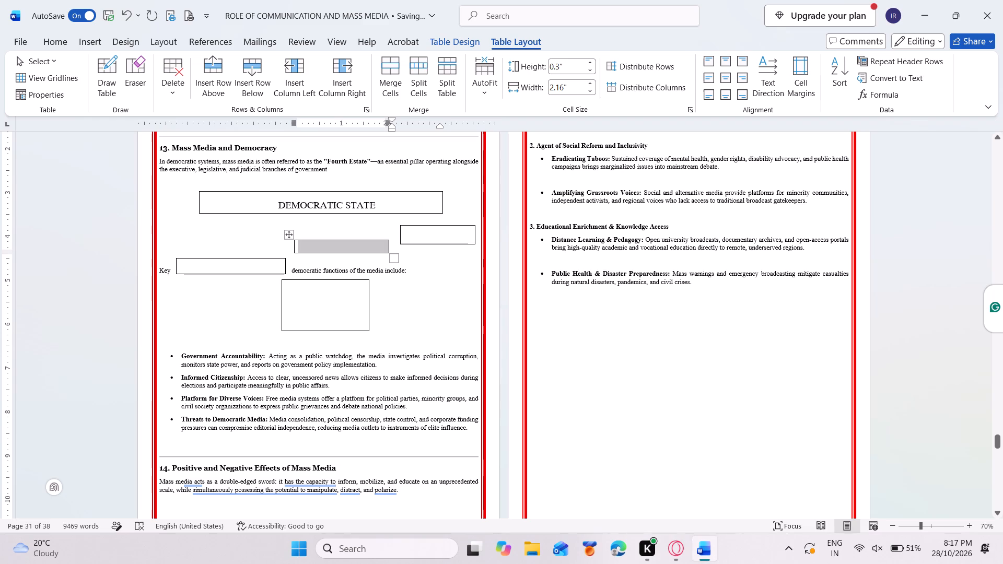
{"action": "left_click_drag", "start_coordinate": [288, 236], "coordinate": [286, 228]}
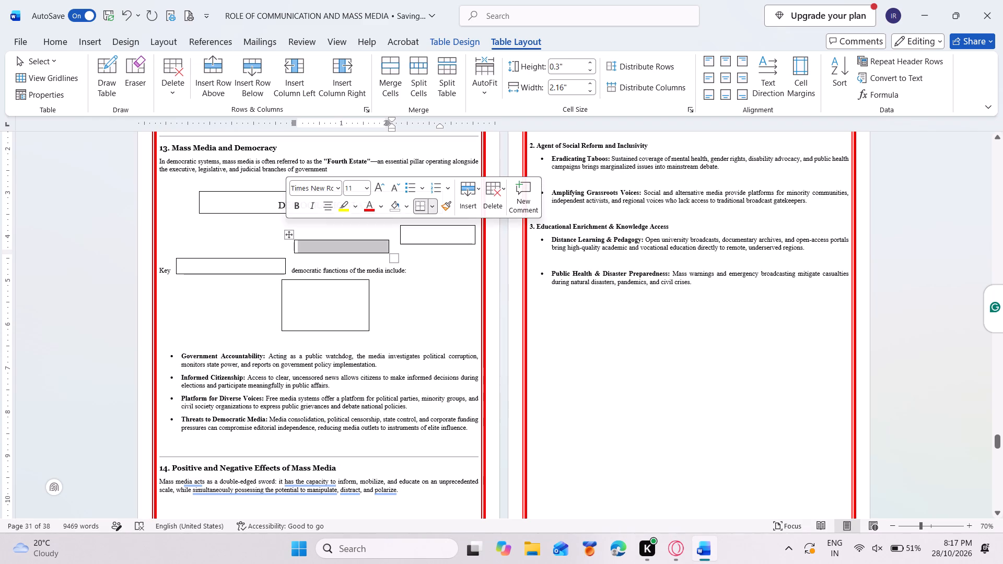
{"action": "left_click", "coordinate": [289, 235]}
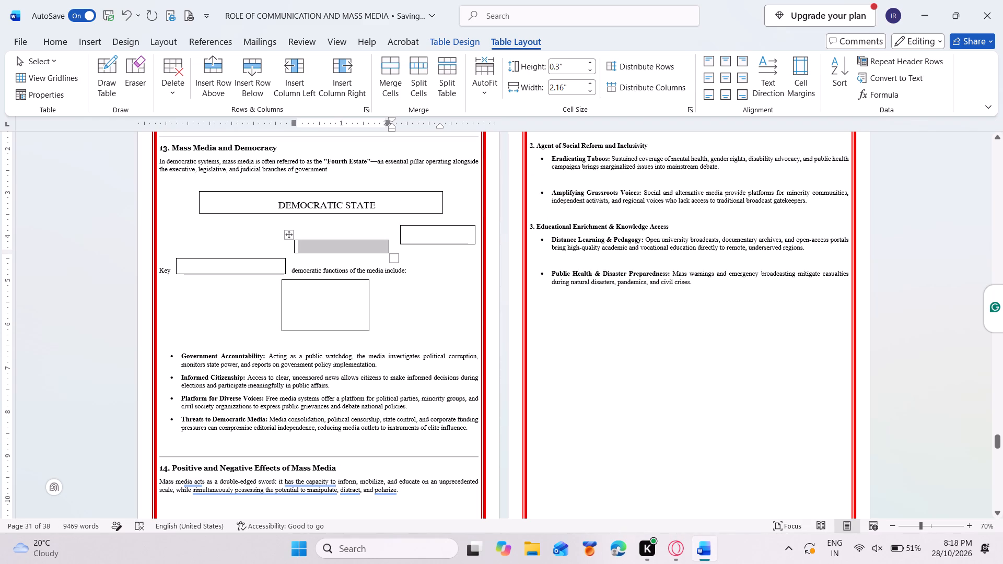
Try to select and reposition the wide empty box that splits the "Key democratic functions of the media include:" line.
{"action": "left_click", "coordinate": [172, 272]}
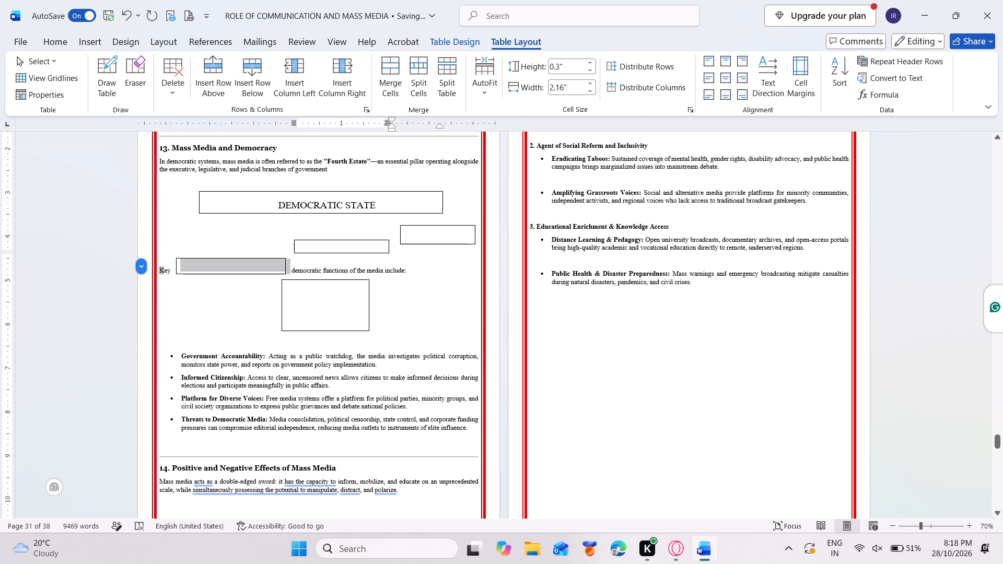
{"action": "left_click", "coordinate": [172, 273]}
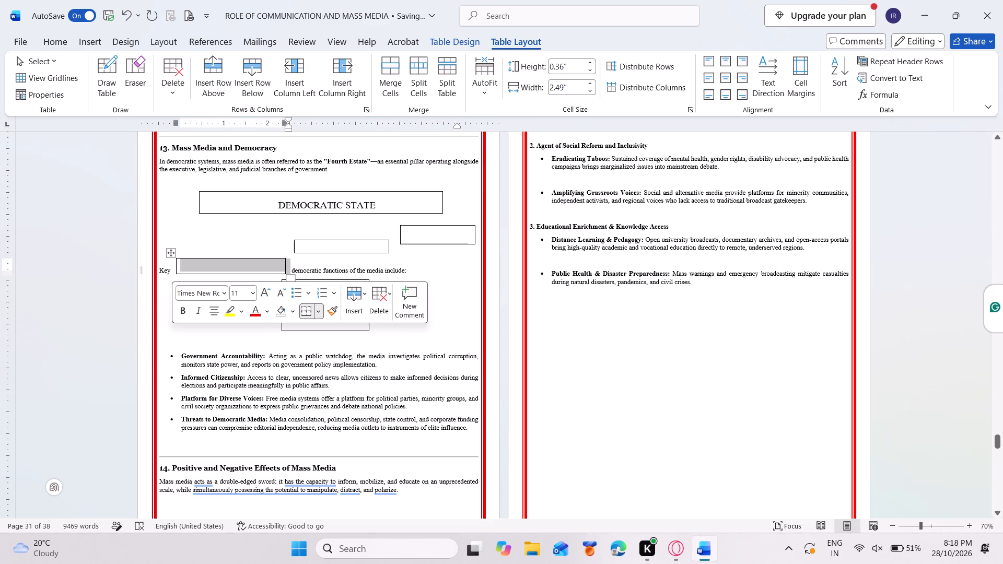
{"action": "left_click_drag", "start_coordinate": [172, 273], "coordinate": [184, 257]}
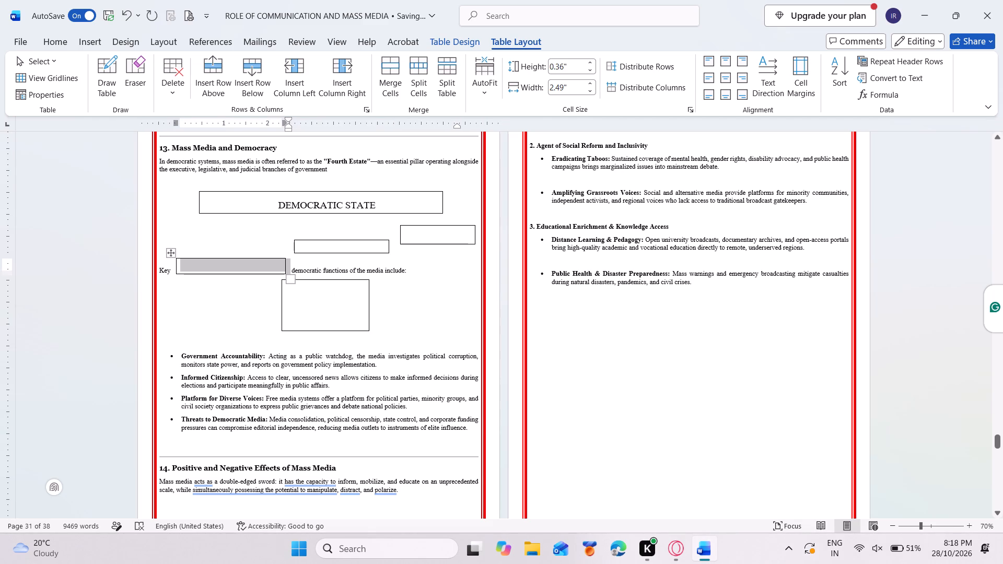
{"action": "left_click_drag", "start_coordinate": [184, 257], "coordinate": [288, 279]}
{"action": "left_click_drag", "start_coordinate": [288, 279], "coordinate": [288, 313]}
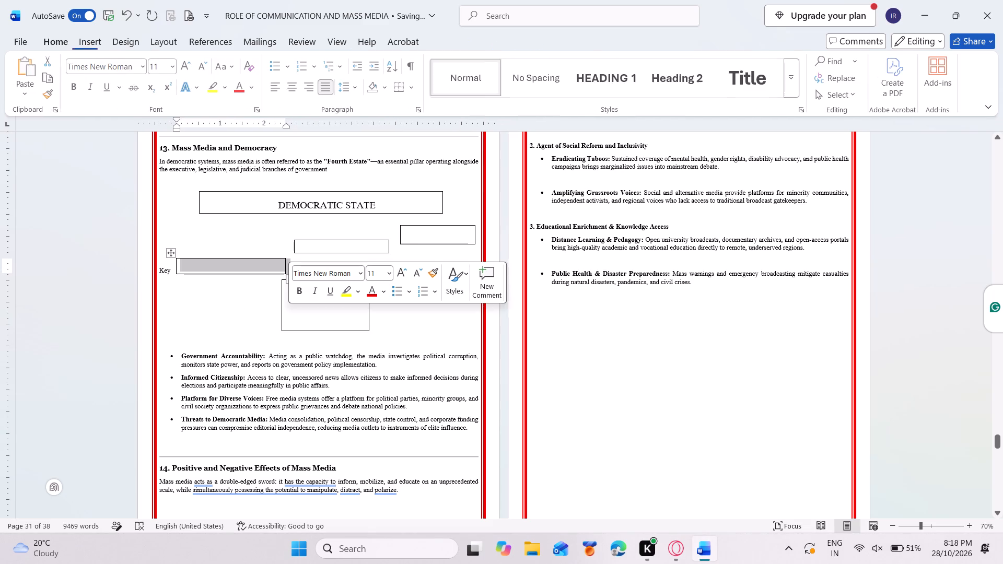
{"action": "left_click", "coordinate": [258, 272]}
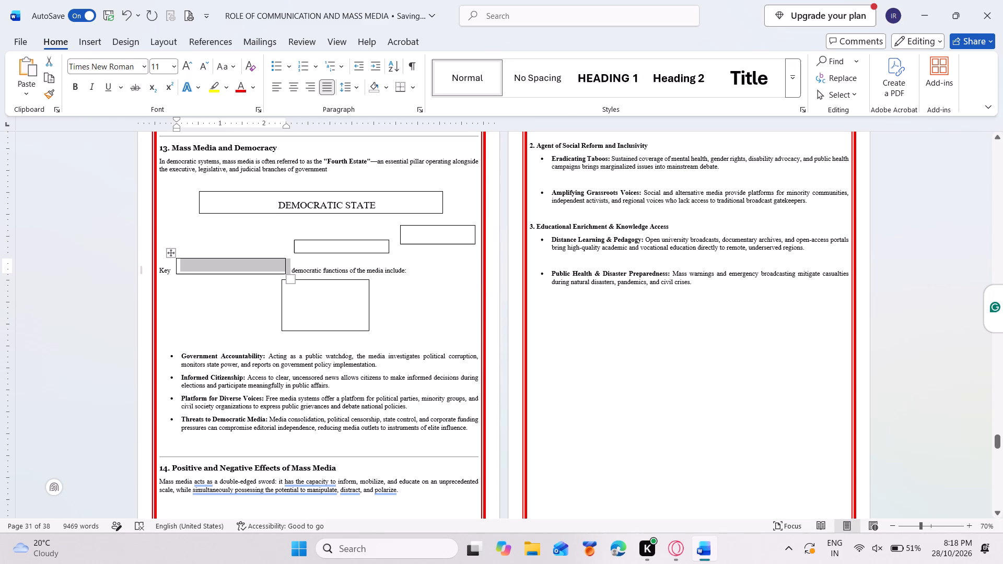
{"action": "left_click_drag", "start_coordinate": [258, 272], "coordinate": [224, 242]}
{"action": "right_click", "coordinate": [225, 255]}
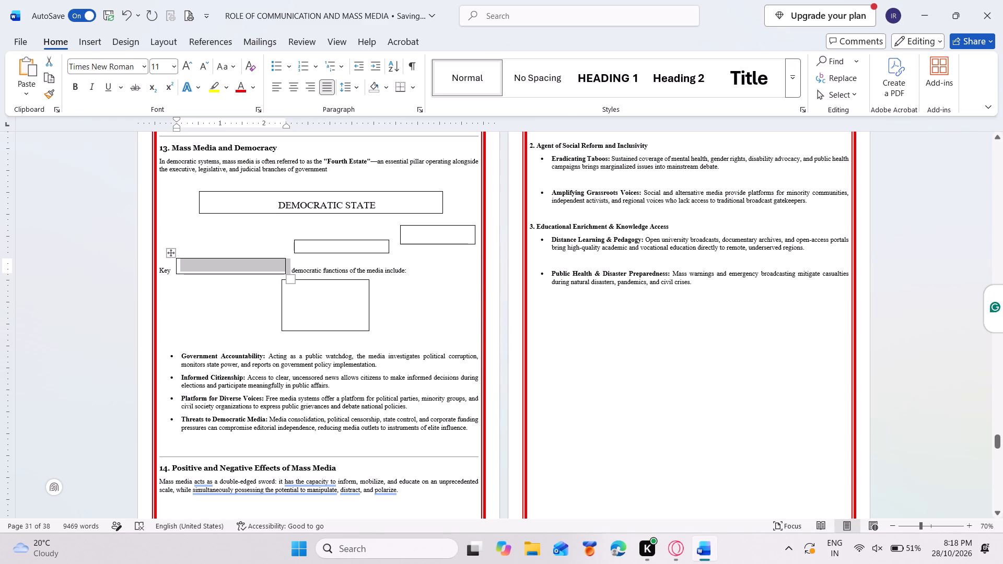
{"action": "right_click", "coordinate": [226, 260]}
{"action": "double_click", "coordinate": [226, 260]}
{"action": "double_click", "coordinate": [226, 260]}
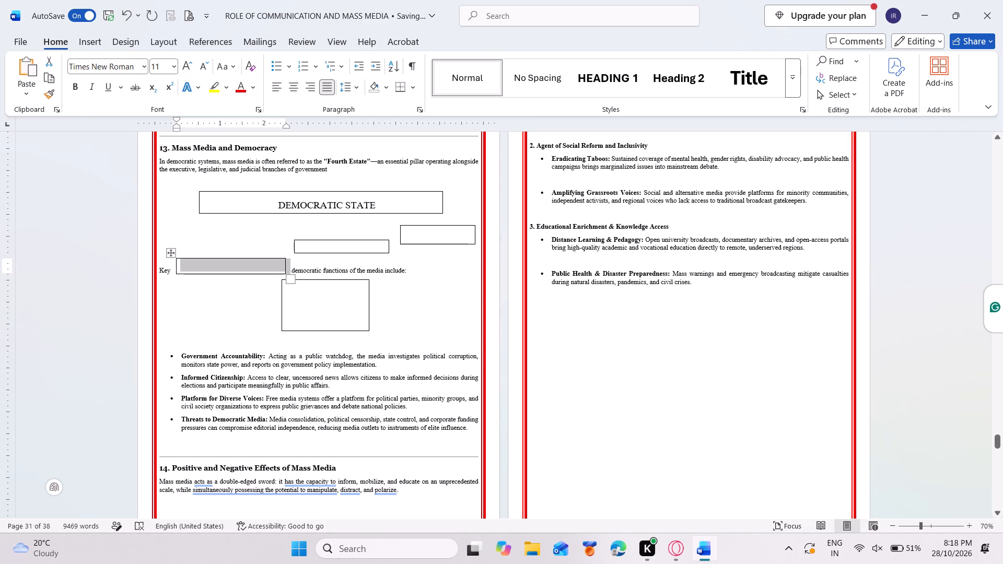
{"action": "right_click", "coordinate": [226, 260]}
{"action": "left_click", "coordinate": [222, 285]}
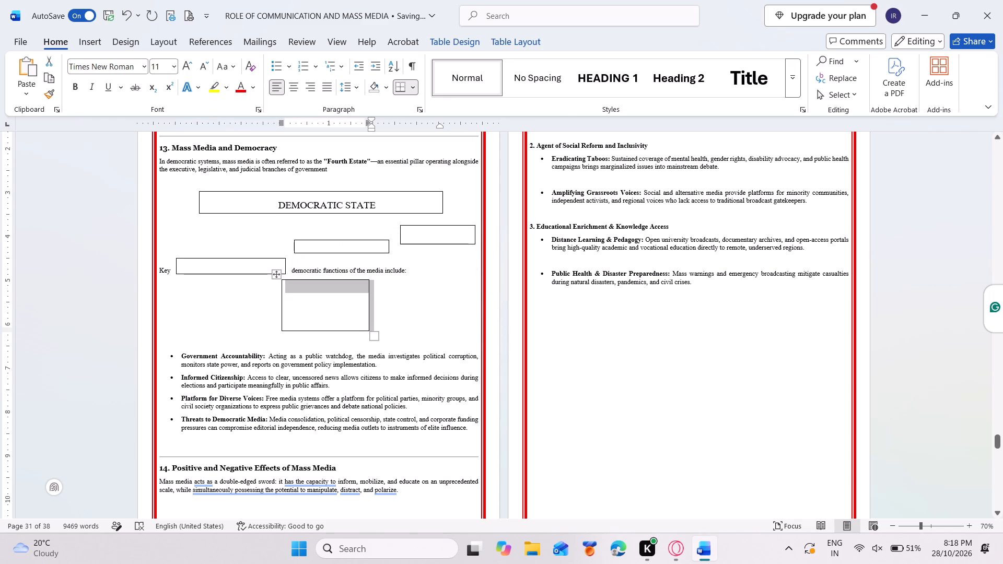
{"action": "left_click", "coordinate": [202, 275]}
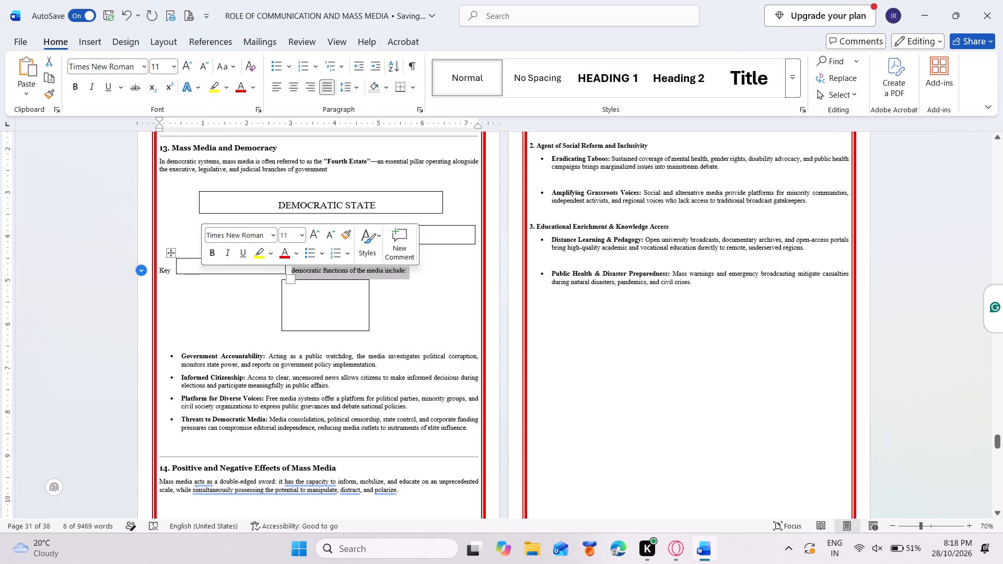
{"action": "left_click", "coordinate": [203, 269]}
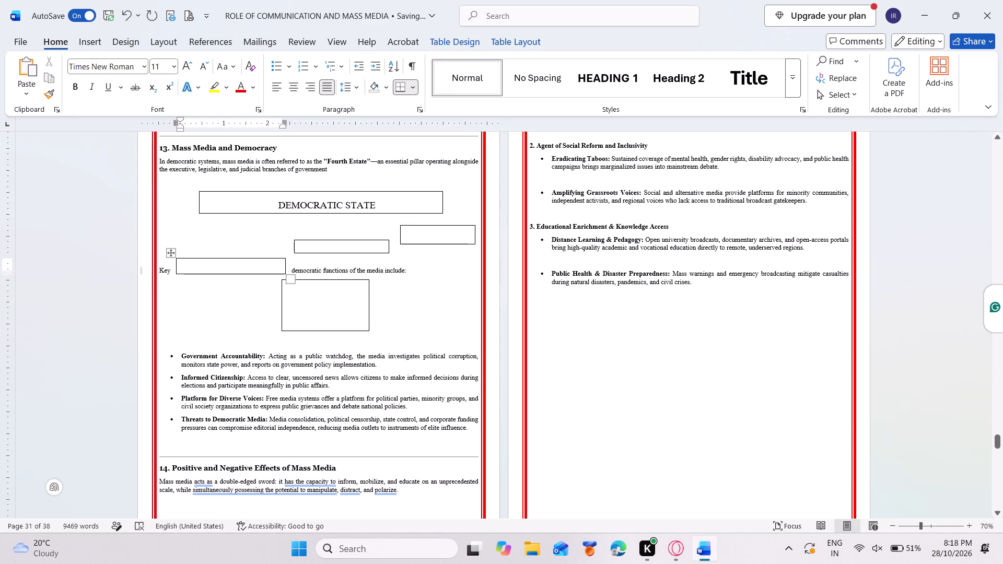
Copy the "Key democratic functions of the media include:" line with its embedded box and paste it below the tall box.
{"action": "left_click_drag", "start_coordinate": [290, 271], "coordinate": [427, 269]}
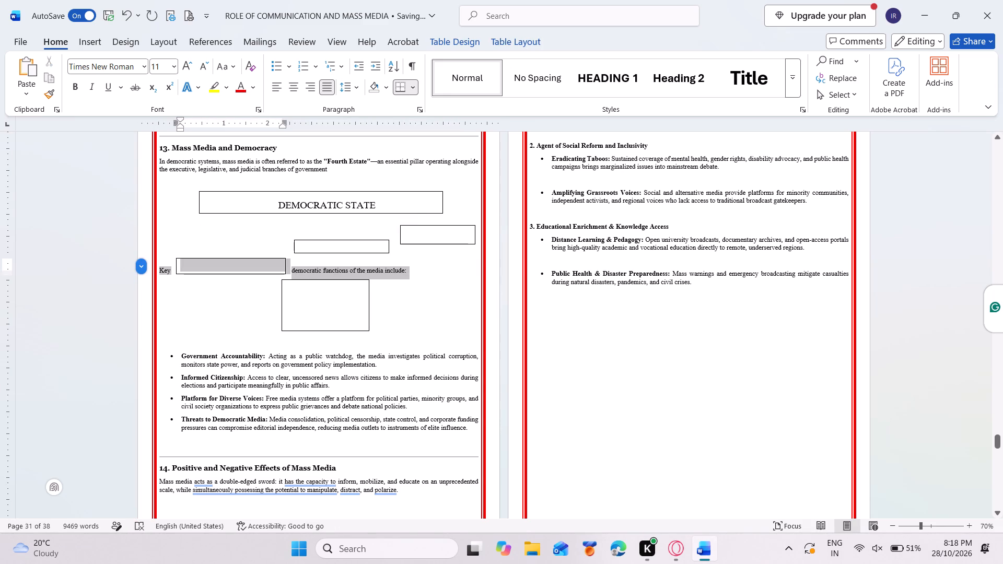
{"action": "key", "text": "ctrl+c"}
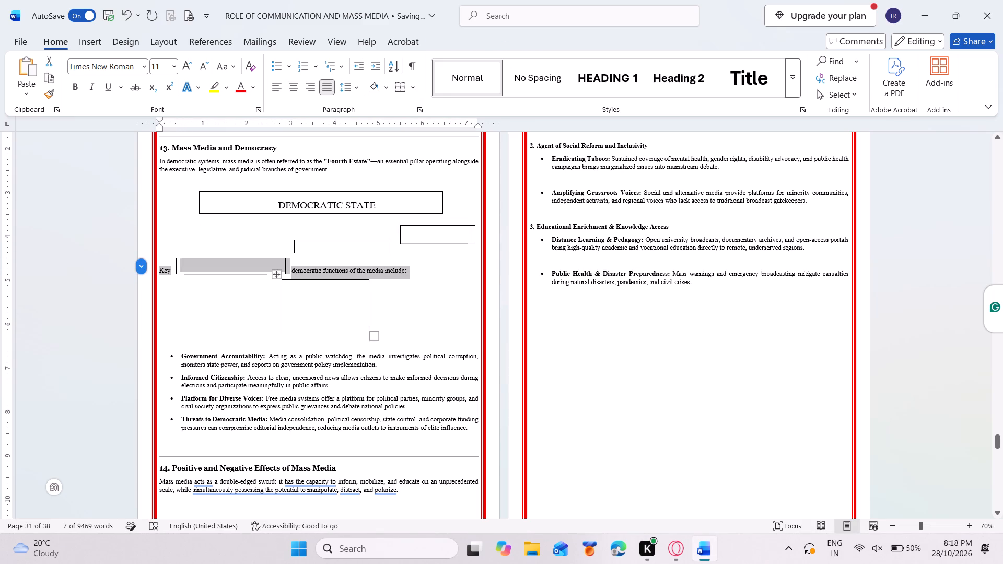
{"action": "left_click", "coordinate": [191, 345]}
{"action": "key", "text": "ctrl+v"}
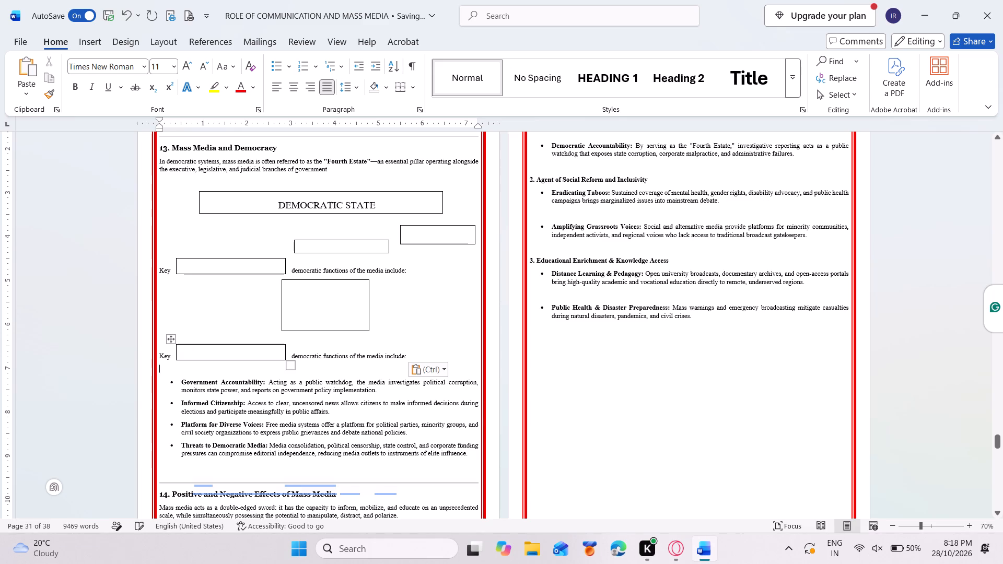
Remove the duplicated box from the pasted line and restore its wording to "Key democratic functions of the media include:".
{"action": "left_click", "coordinate": [279, 360]}
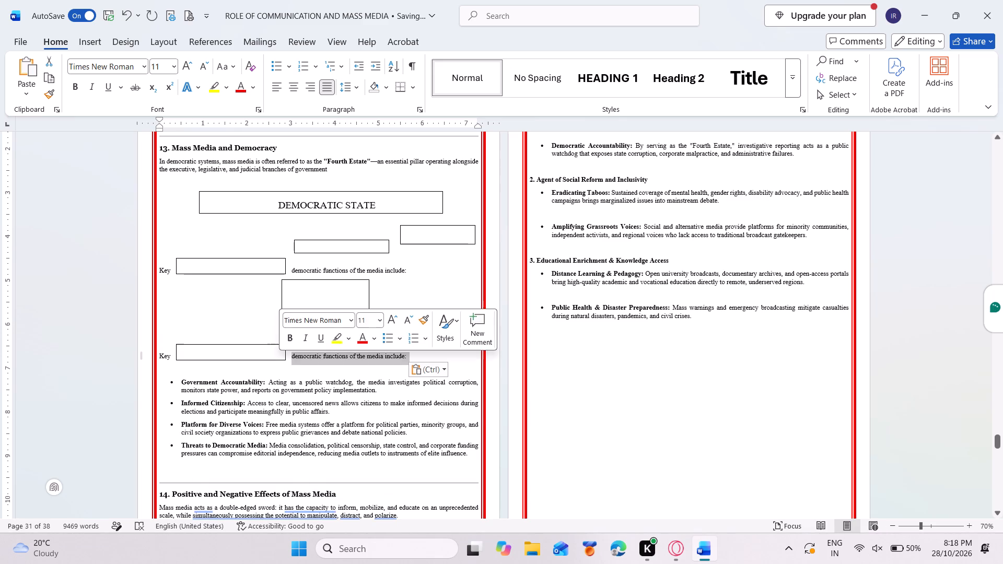
{"action": "left_click", "coordinate": [260, 356]}
{"action": "double_click", "coordinate": [260, 356]}
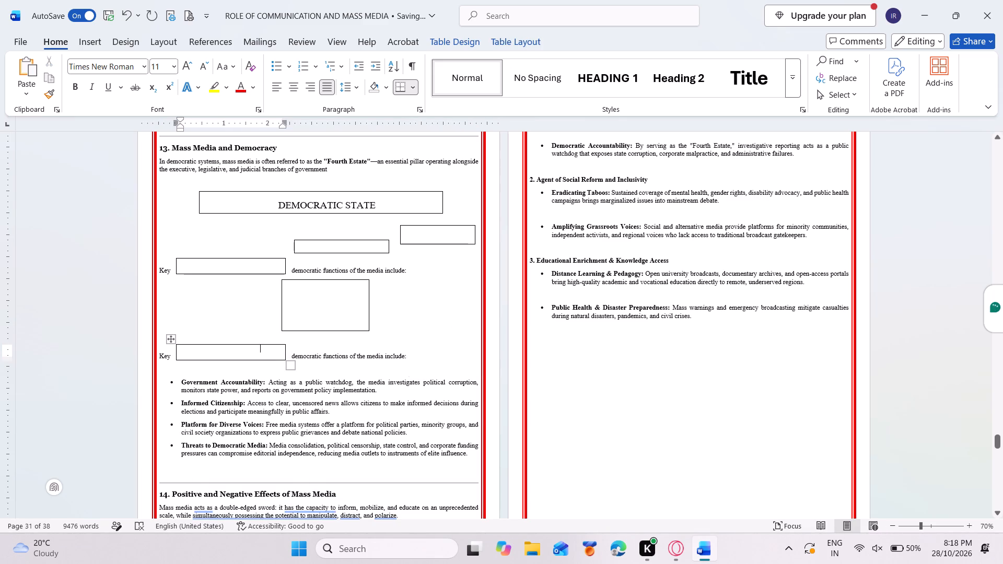
{"action": "double_click", "coordinate": [260, 356]}
{"action": "left_click", "coordinate": [260, 356]}
{"action": "left_click_drag", "start_coordinate": [260, 356], "coordinate": [200, 348]}
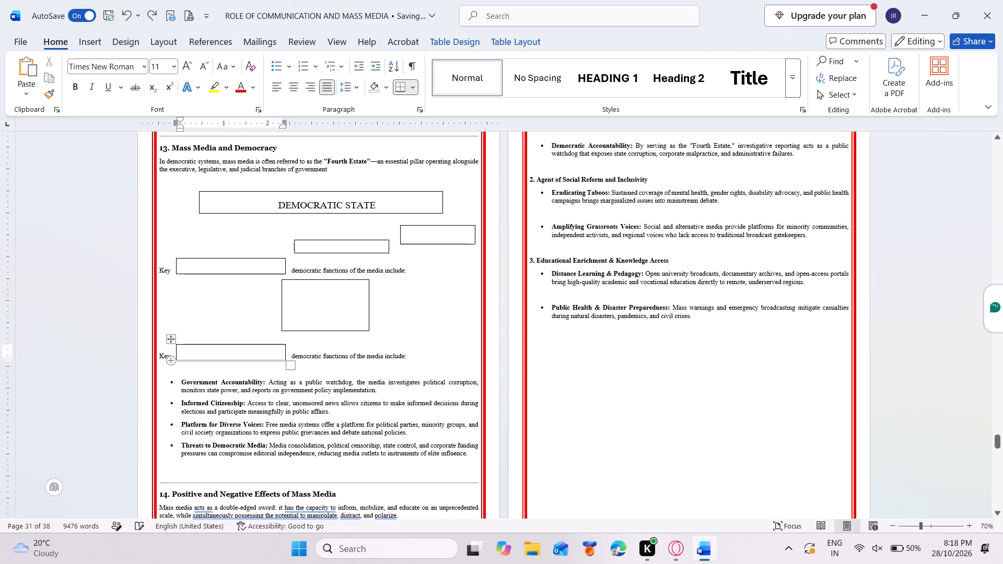
{"action": "left_click_drag", "start_coordinate": [174, 346], "coordinate": [281, 363]}
{"action": "key", "text": "BackSpace"}
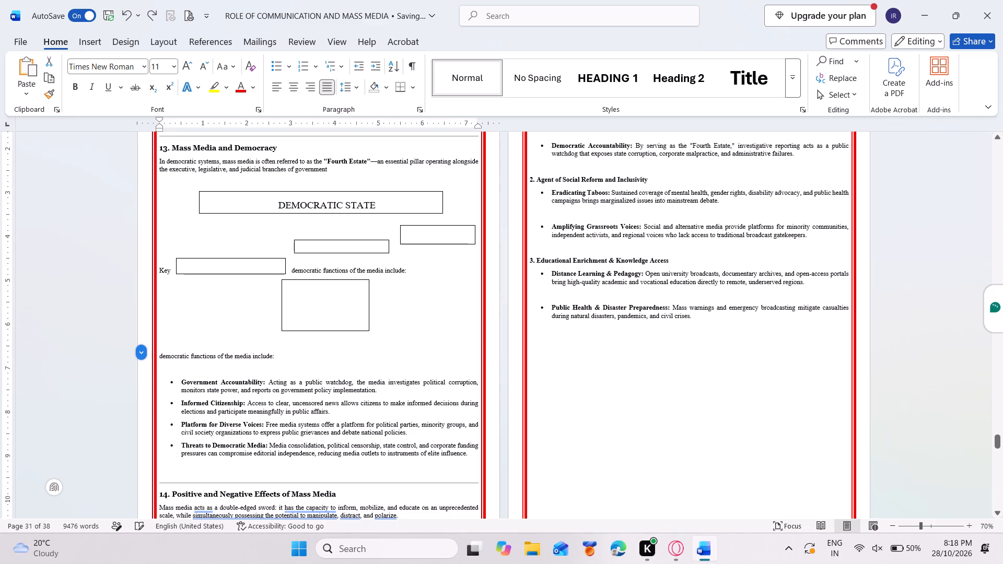
{"action": "type", "text": "key"}
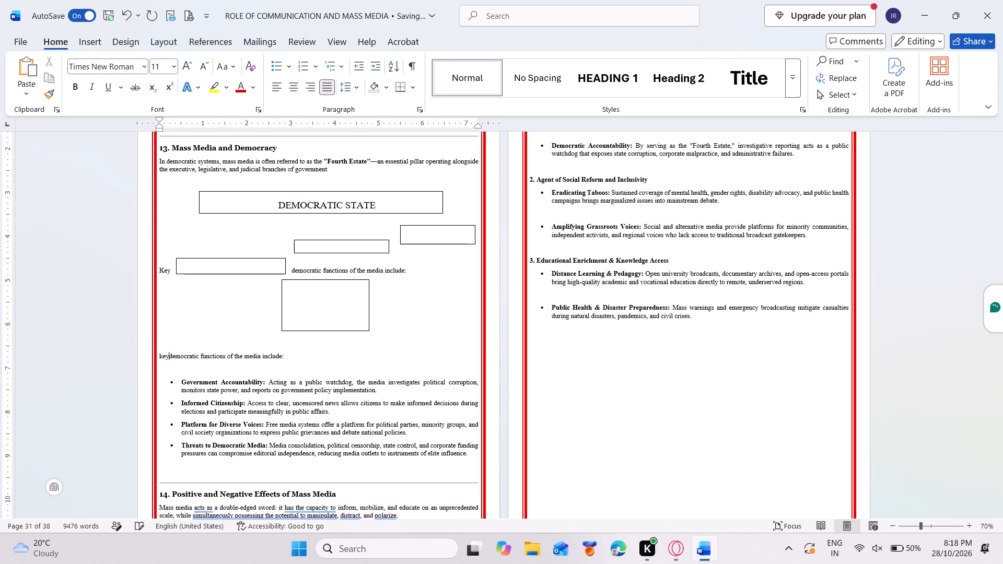
{"action": "key", "text": "space"}
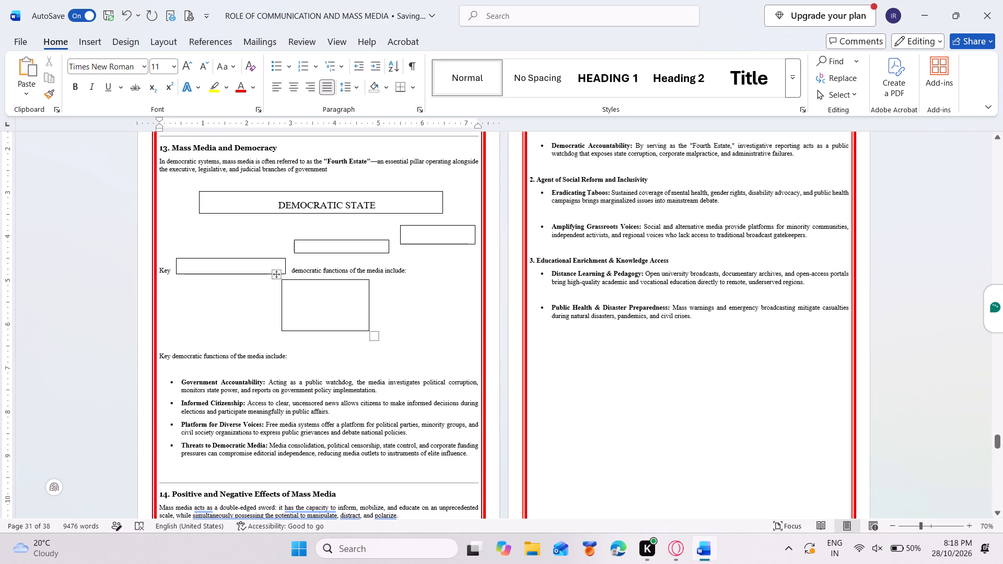
Delete the original "Key democratic functions of the media include:" text on both sides of the wide box above.
{"action": "scroll", "coordinate": [266, 303], "scroll_direction": "down", "scroll_amount": 1}
{"action": "left_click_drag", "start_coordinate": [292, 271], "coordinate": [411, 271]}
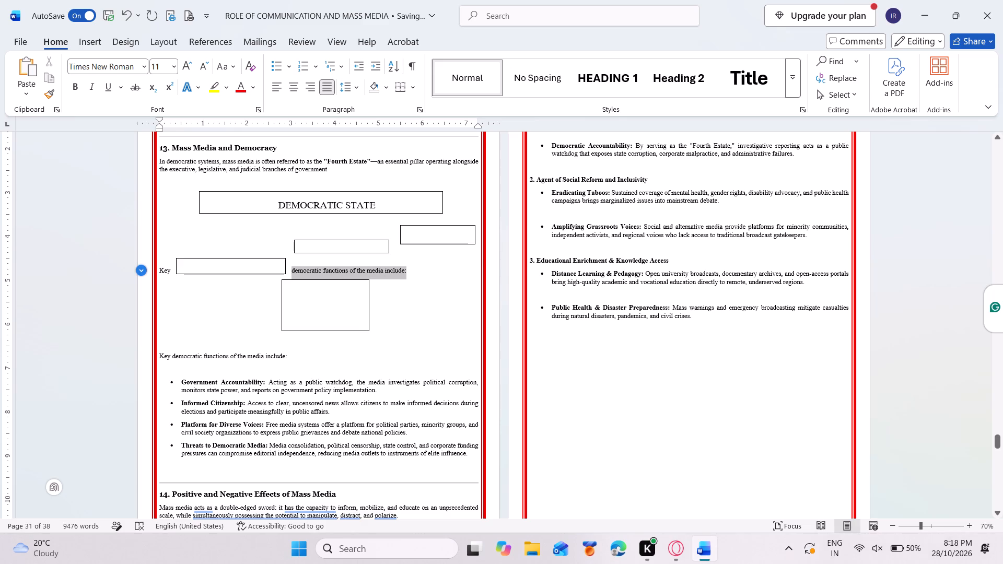
{"action": "key", "text": "BackSpace"}
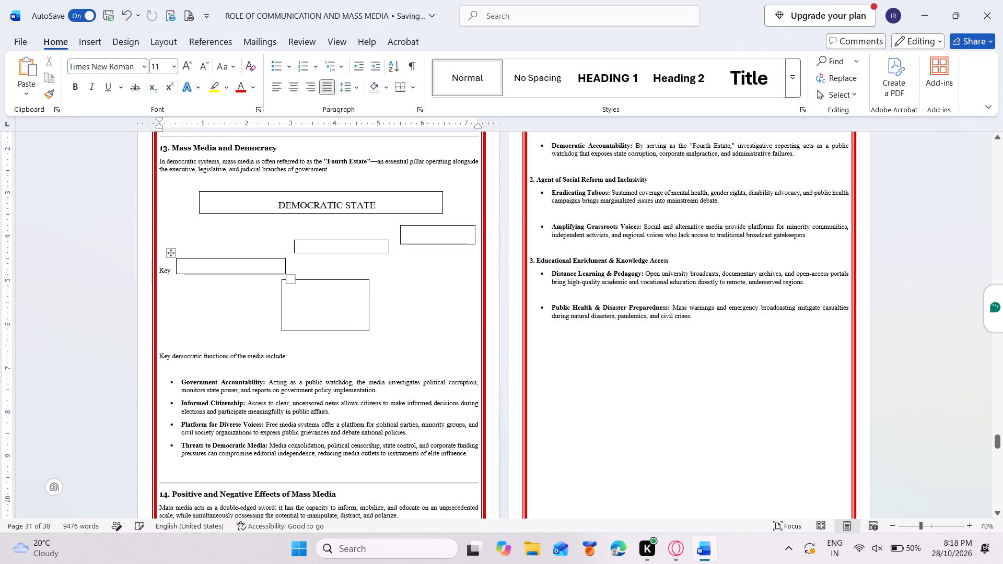
{"action": "key", "text": "BackSpace"}
{"action": "key", "text": "BackSpace"}
{"action": "key", "text": "BackSpace"}
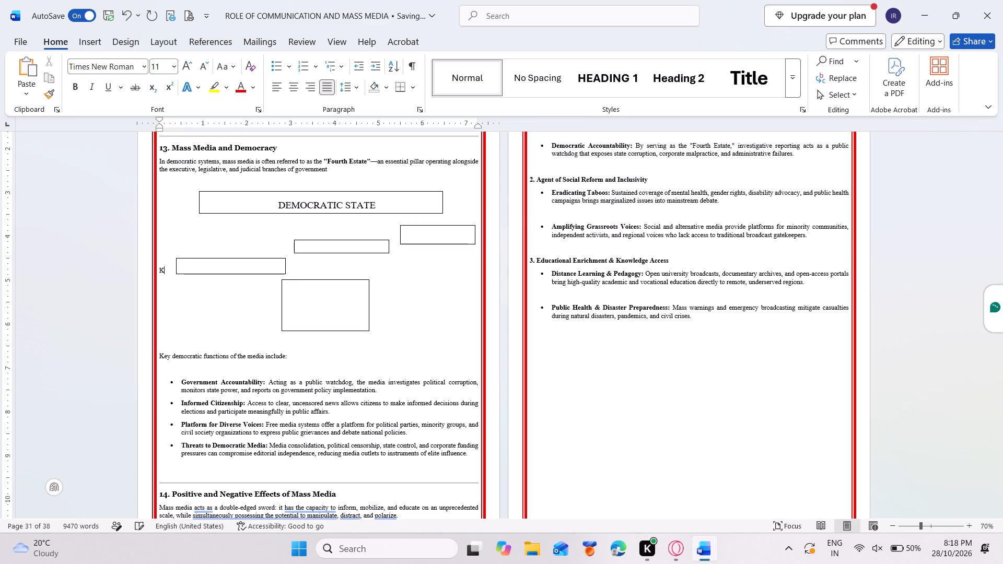
{"action": "key", "text": "BackSpace"}
{"action": "key", "text": "BackSpace"}
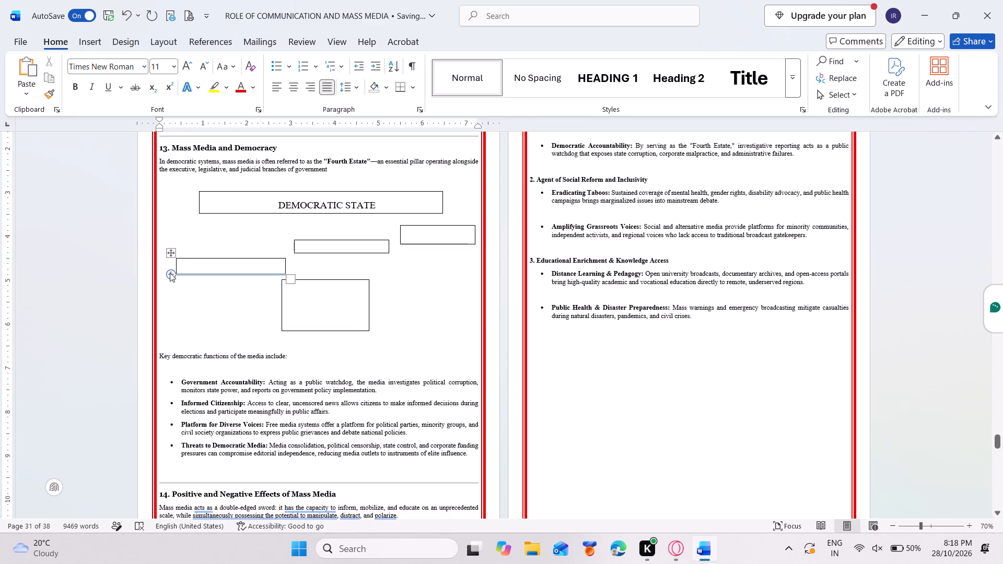
Move the wide empty box up and over to the text's left margin, below the DEMOCRATIC STATE box.
{"action": "left_click_drag", "start_coordinate": [172, 253], "coordinate": [166, 238]}
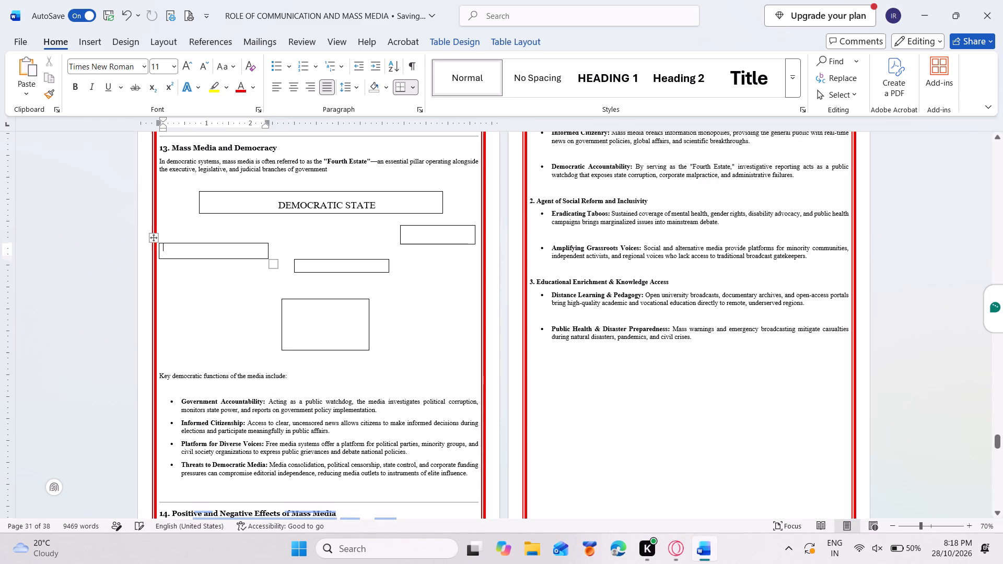
Move the middle empty box up and closer to the left-margin box, above the tall box.
{"action": "left_click", "coordinate": [305, 268]}
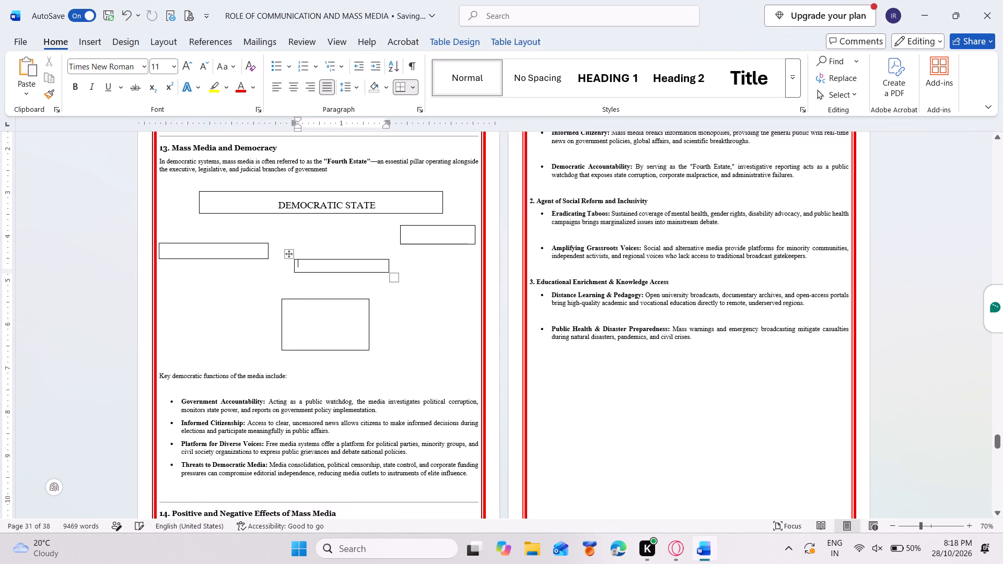
{"action": "left_click_drag", "start_coordinate": [288, 257], "coordinate": [283, 249]}
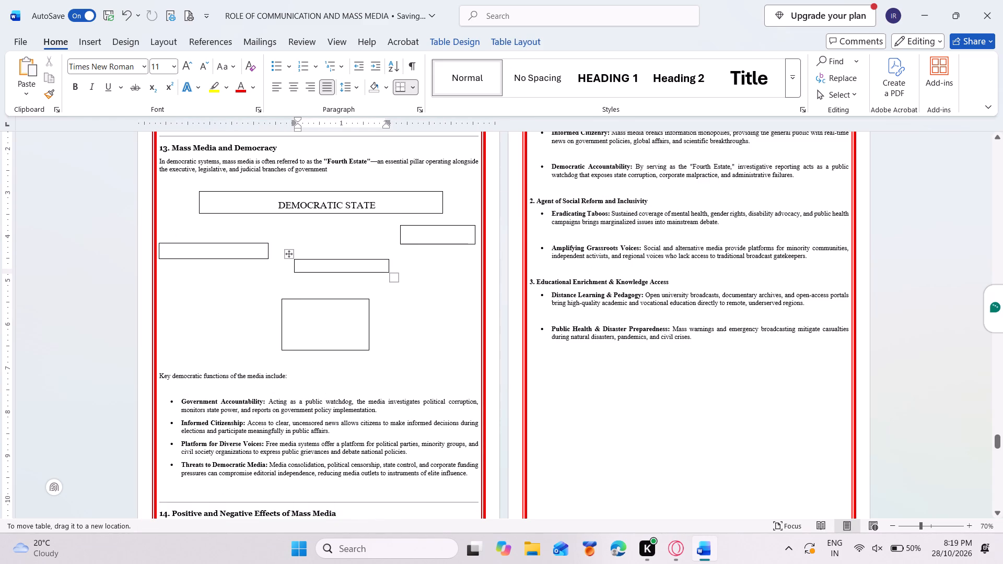
{"action": "left_click_drag", "start_coordinate": [289, 252], "coordinate": [282, 243]}
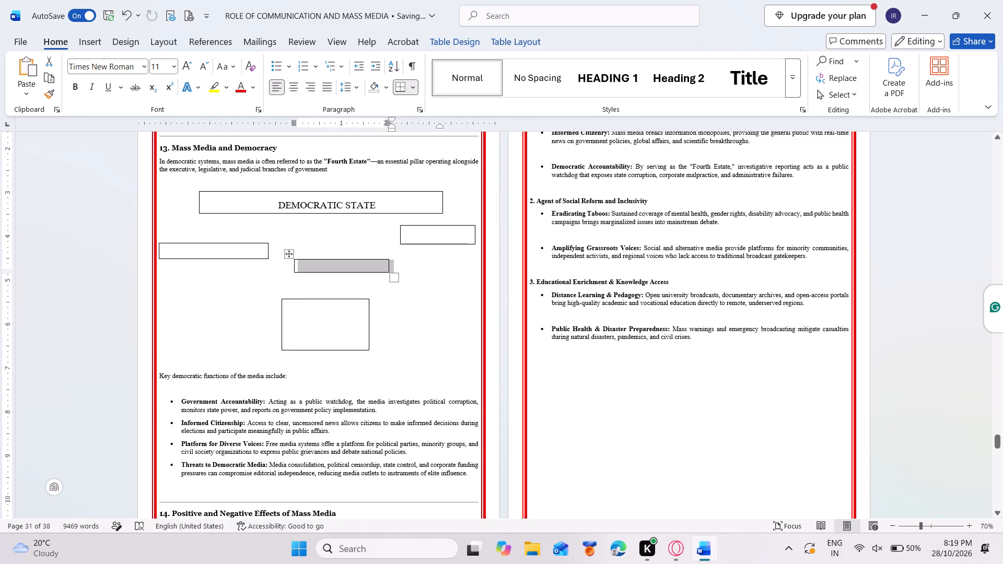
{"action": "left_click_drag", "start_coordinate": [289, 253], "coordinate": [282, 239]}
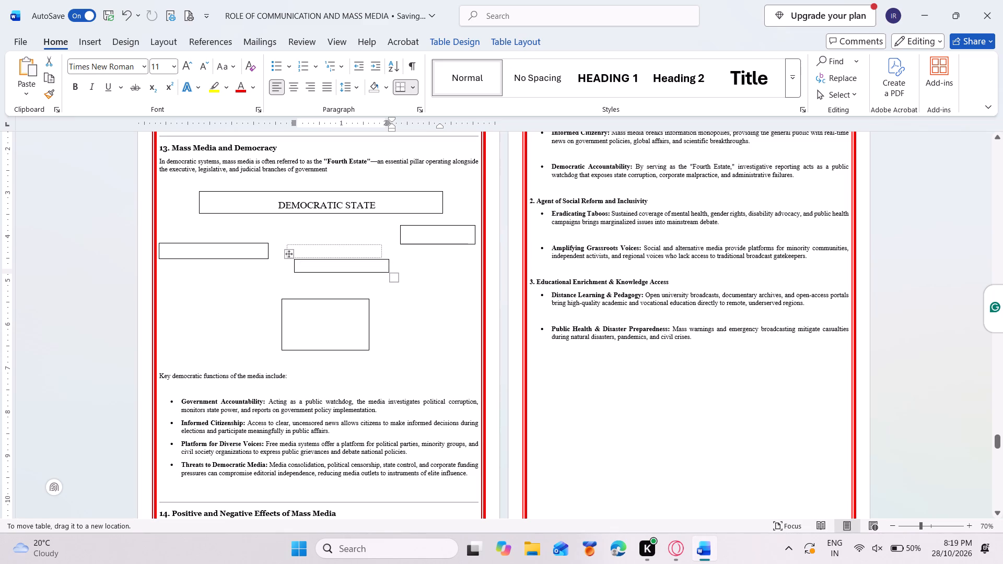
{"action": "left_click_drag", "start_coordinate": [282, 239], "coordinate": [274, 238]}
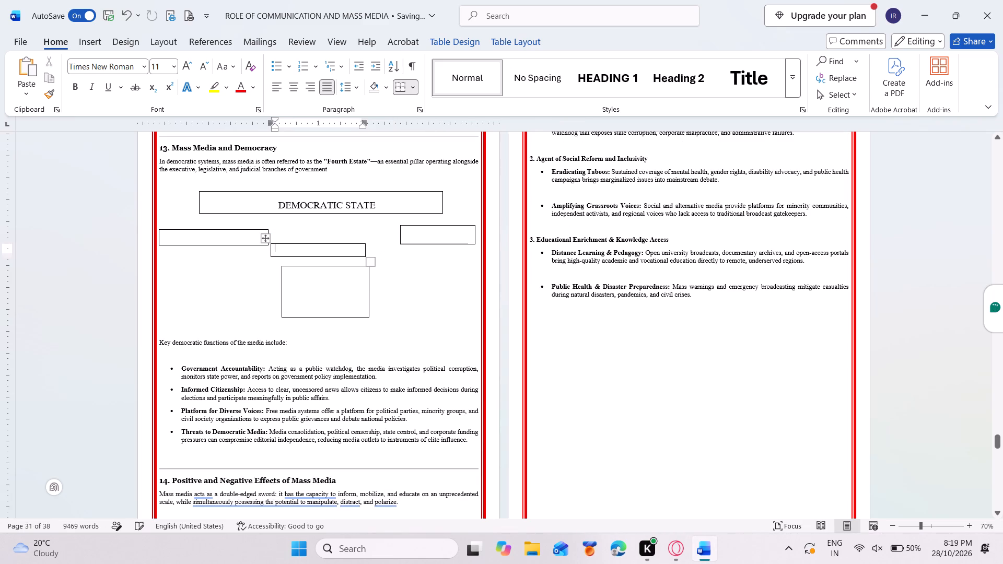
Make the right-hand empty box shorter and slightly wider, and shift it so its edge meets the text's right margin.
{"action": "left_click", "coordinate": [408, 237]}
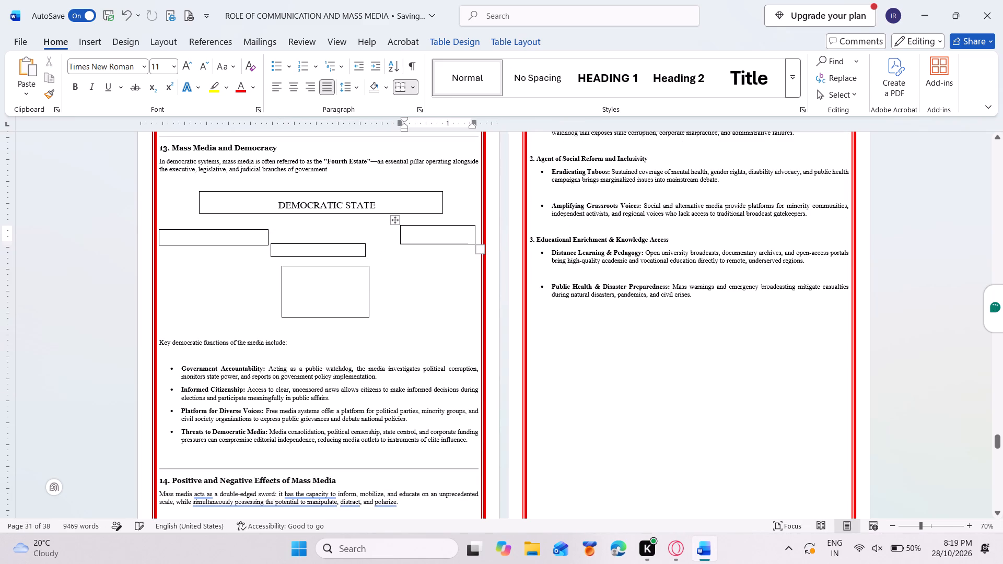
{"action": "left_click_drag", "start_coordinate": [483, 251], "coordinate": [483, 242]}
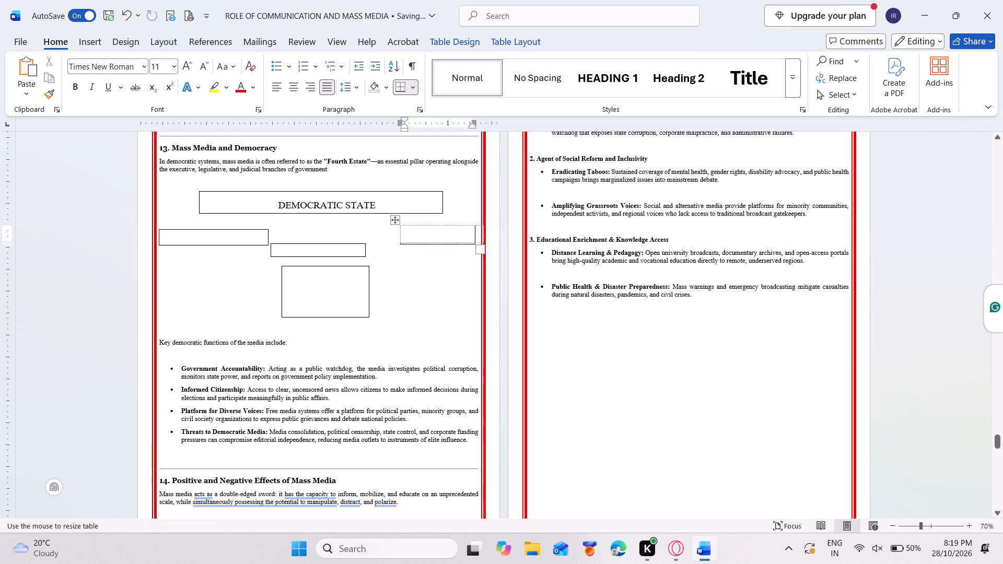
{"action": "left_click_drag", "start_coordinate": [483, 242], "coordinate": [486, 239]}
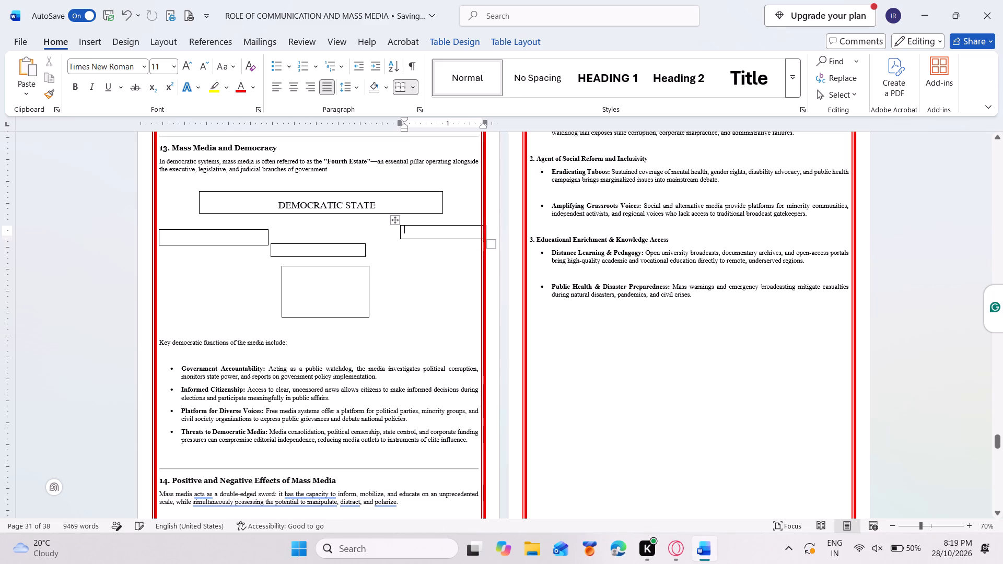
{"action": "left_click_drag", "start_coordinate": [392, 219], "coordinate": [375, 221]}
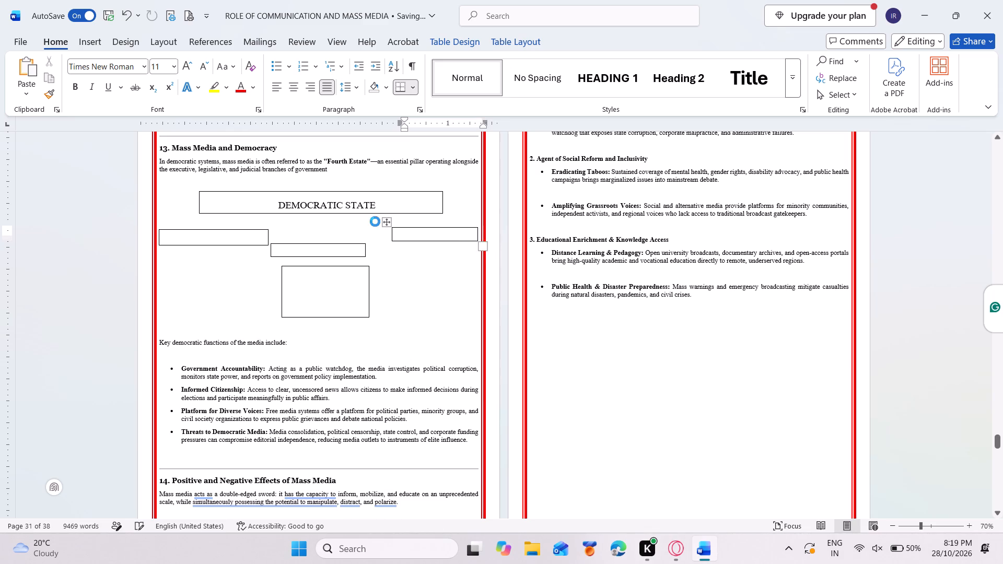
Resize the left-margin box narrower and shorter so its height matches the other two small boxes and a gap separates it from the middle box.
{"action": "left_click", "coordinate": [246, 238]}
{"action": "left_click_drag", "start_coordinate": [274, 248], "coordinate": [270, 242]}
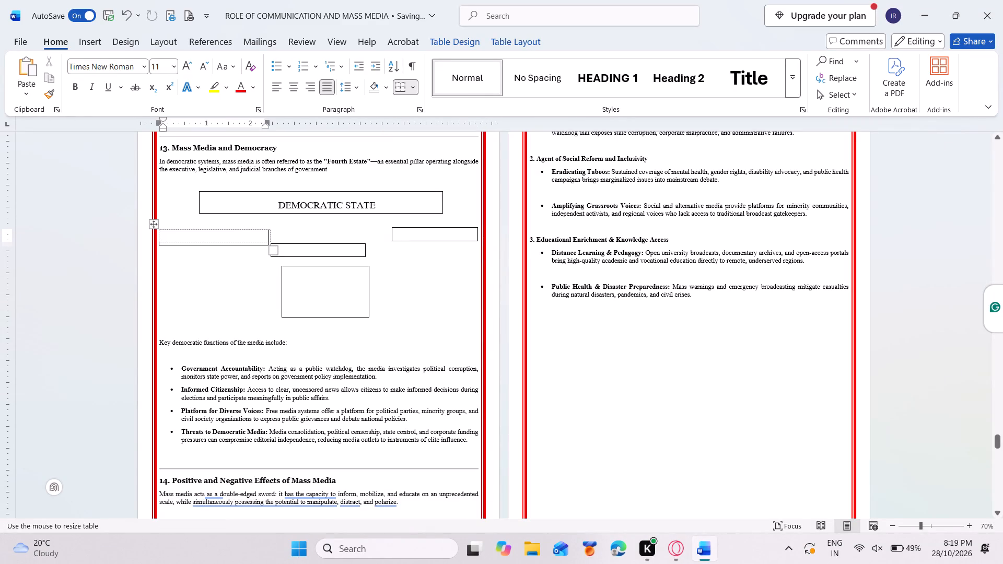
{"action": "left_click_drag", "start_coordinate": [270, 242], "coordinate": [270, 243]}
{"action": "left_click_drag", "start_coordinate": [275, 248], "coordinate": [254, 248]}
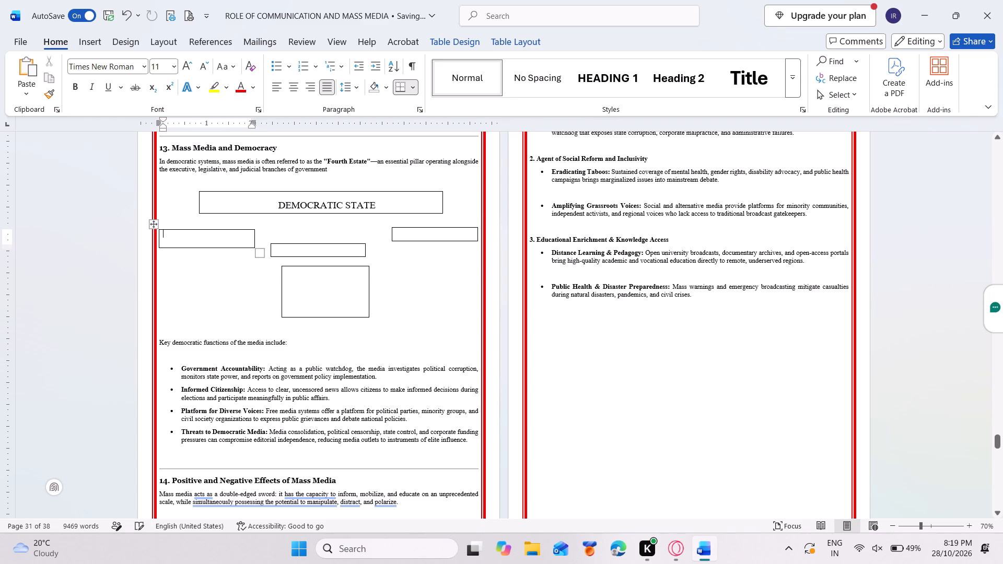
{"action": "left_click_drag", "start_coordinate": [264, 252], "coordinate": [263, 250]}
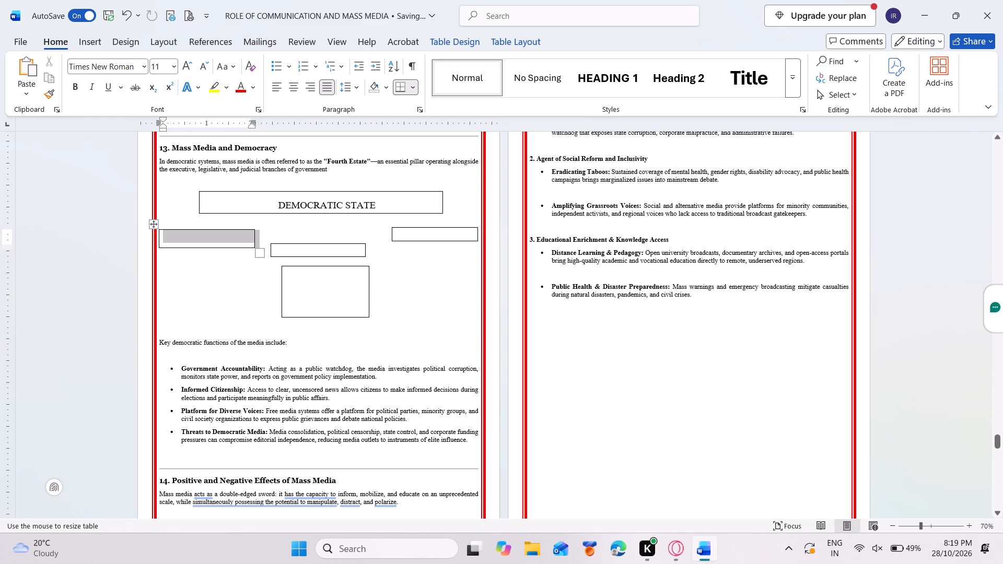
{"action": "left_click_drag", "start_coordinate": [263, 250], "coordinate": [257, 240]}
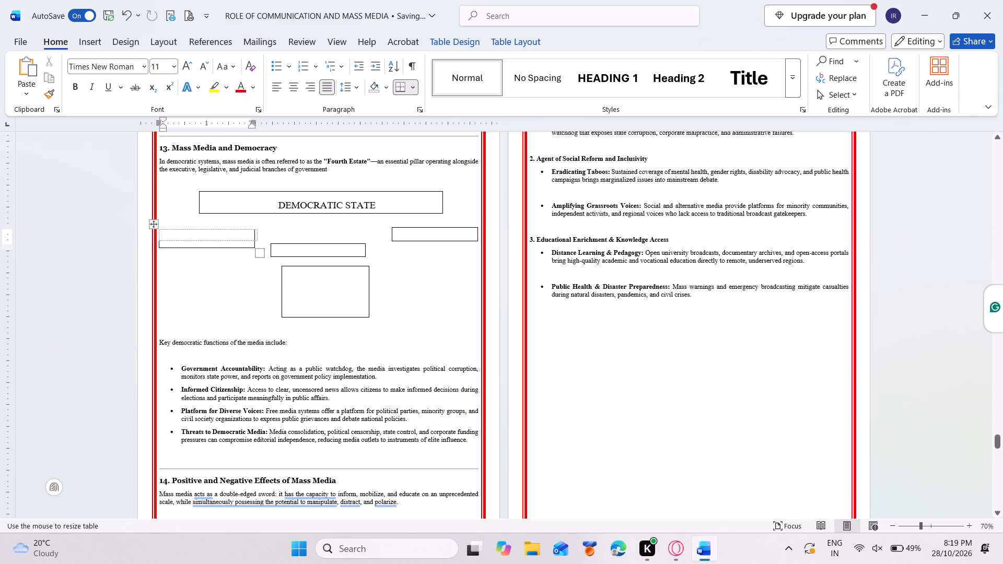
{"action": "left_click_drag", "start_coordinate": [257, 240], "coordinate": [257, 241]}
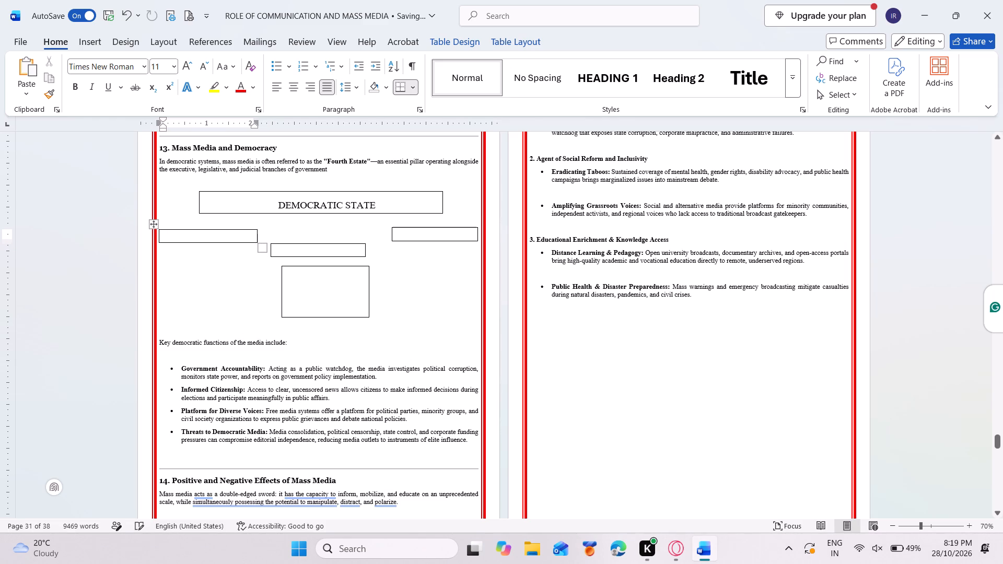
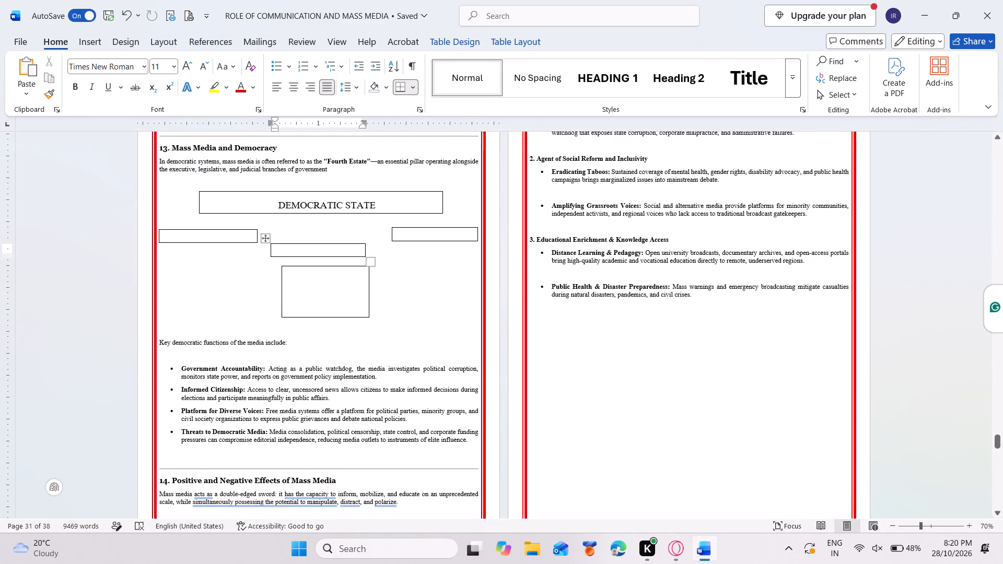
Move the middle empty box up so it lines up in one row with the left-margin box.
{"action": "right_click_drag", "start_coordinate": [288, 254], "coordinate": [287, 236]}
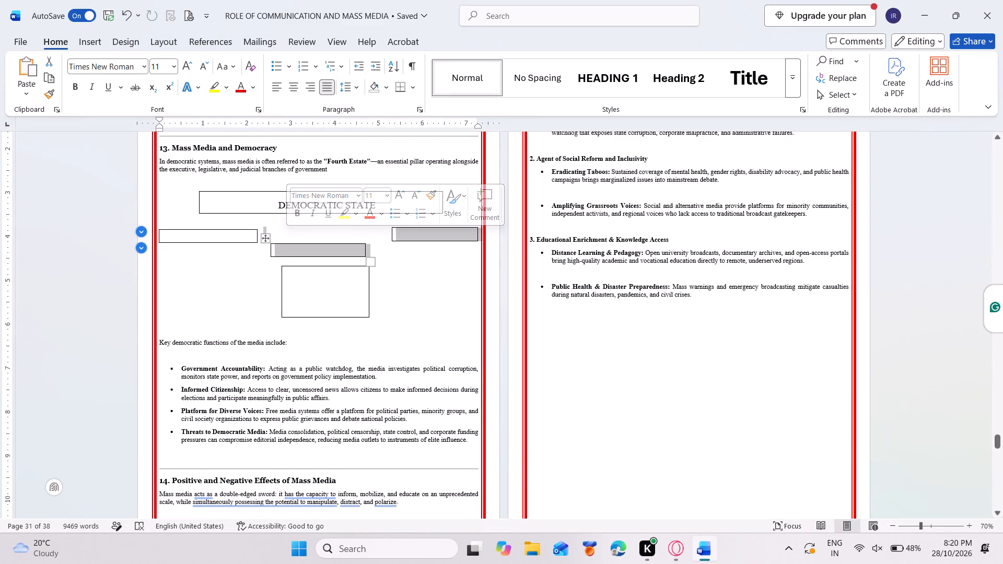
{"action": "left_click", "coordinate": [288, 256]}
{"action": "left_click_drag", "start_coordinate": [266, 234], "coordinate": [266, 234]}
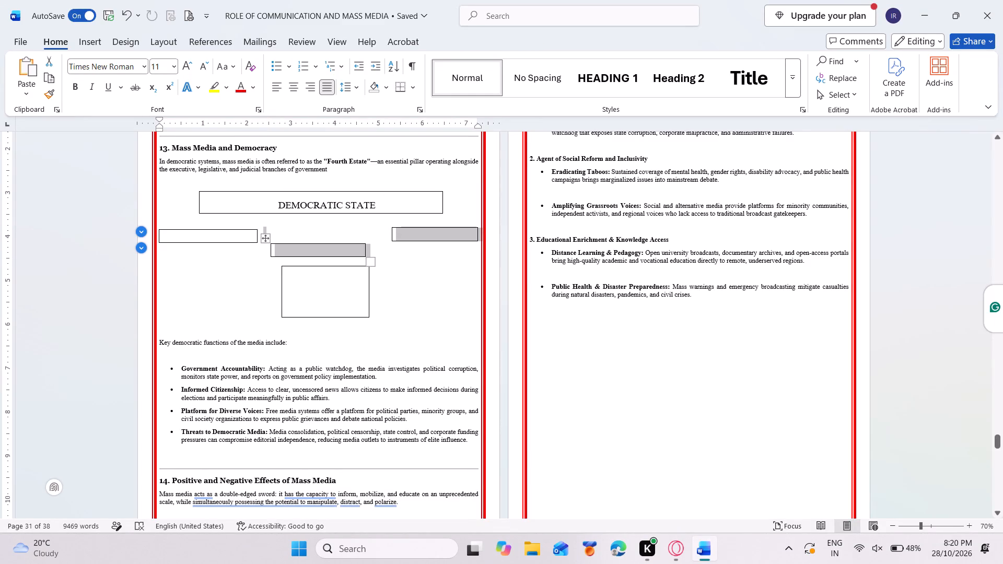
{"action": "left_click_drag", "start_coordinate": [266, 234], "coordinate": [266, 224]}
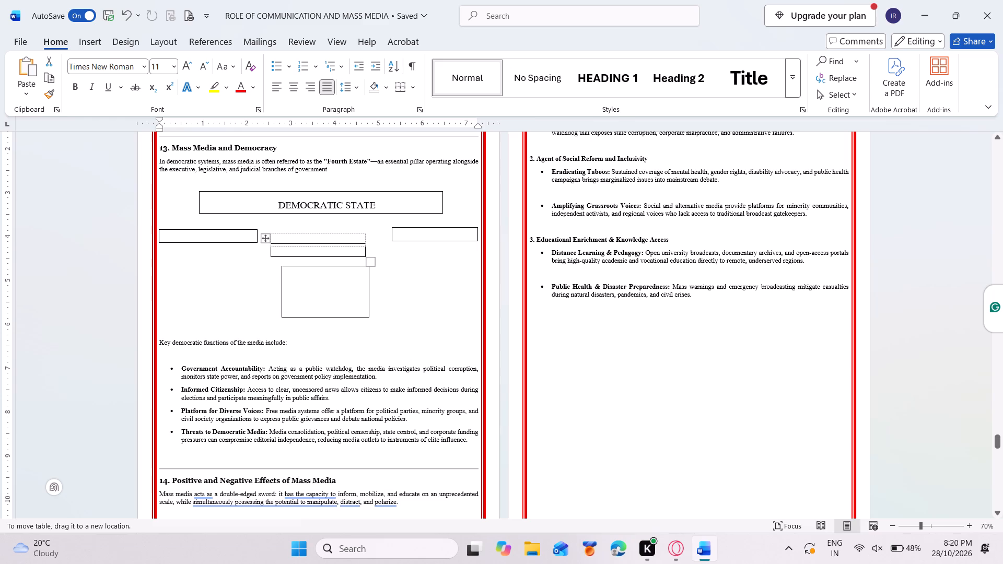
{"action": "left_click_drag", "start_coordinate": [266, 224], "coordinate": [265, 221]}
Move the right-hand empty box closer to the middle box and level with the other two small boxes.
{"action": "left_click", "coordinate": [416, 234]}
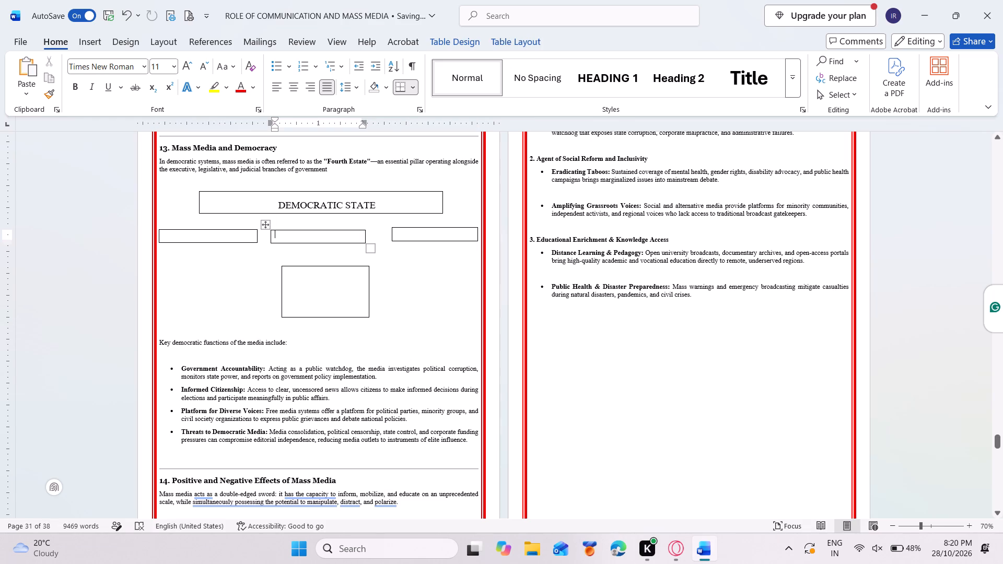
{"action": "right_click_drag", "start_coordinate": [390, 222], "coordinate": [375, 228]}
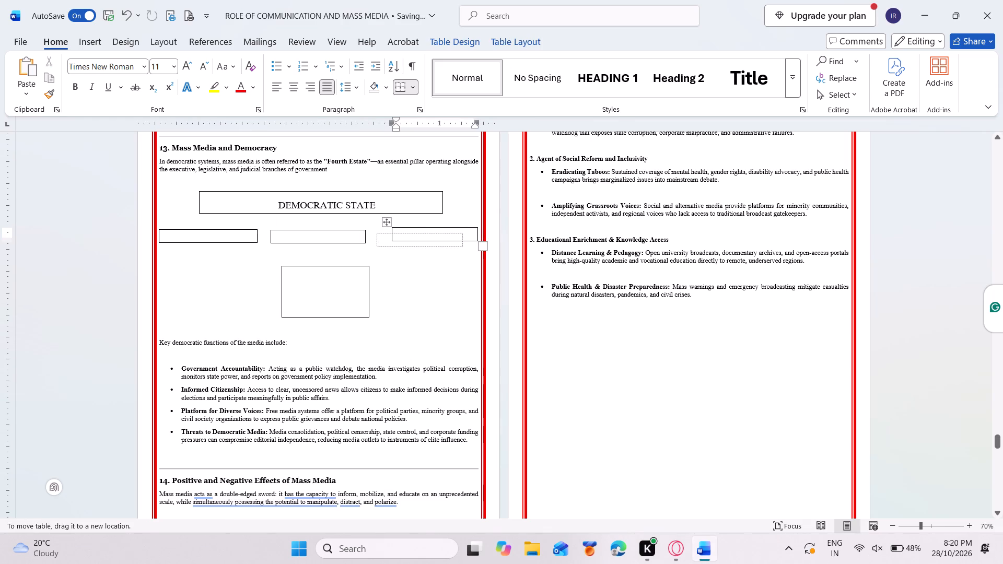
{"action": "right_click_drag", "start_coordinate": [375, 228], "coordinate": [377, 224]}
{"action": "right_click_drag", "start_coordinate": [377, 224], "coordinate": [377, 225]}
Move the tall empty box up and slightly left, centring it just below the middle small box.
{"action": "left_click", "coordinate": [343, 289]}
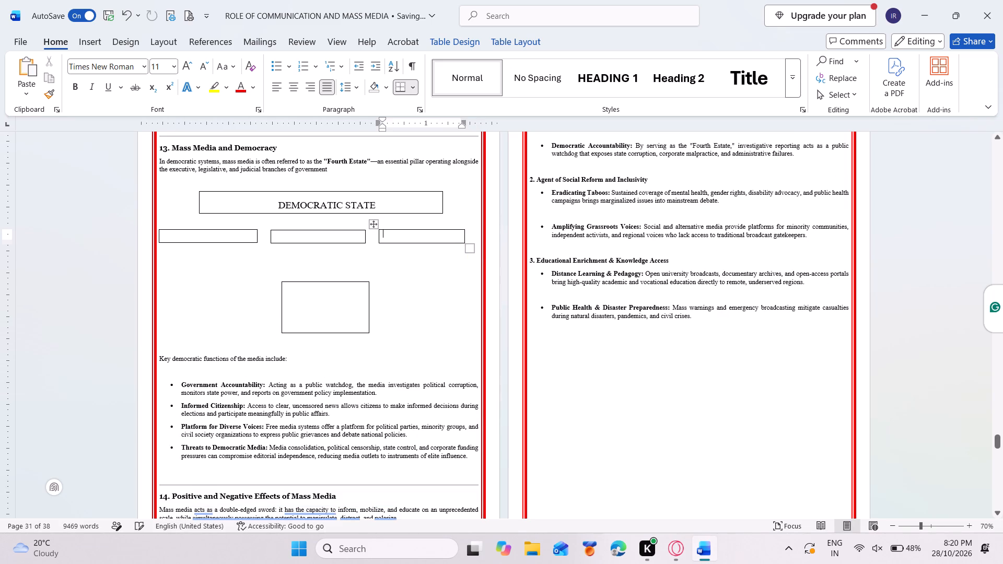
{"action": "left_click", "coordinate": [295, 287]}
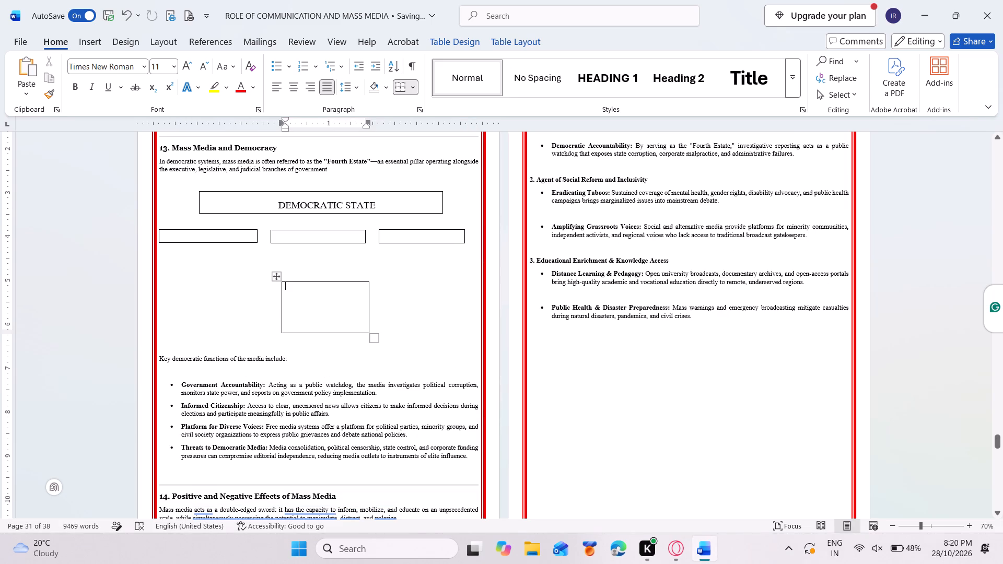
{"action": "right_click_drag", "start_coordinate": [276, 275], "coordinate": [273, 270]}
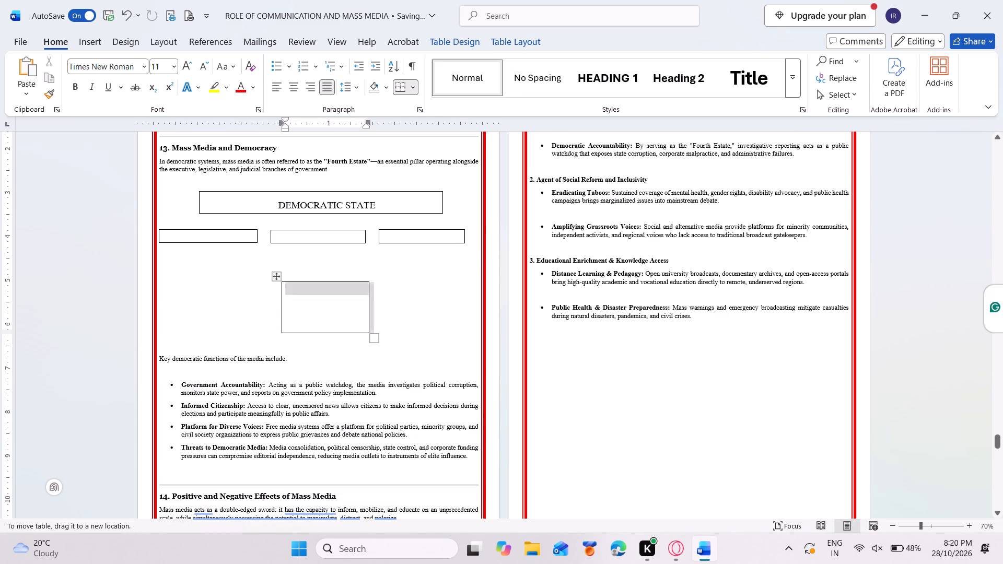
{"action": "right_click_drag", "start_coordinate": [273, 270], "coordinate": [271, 257]}
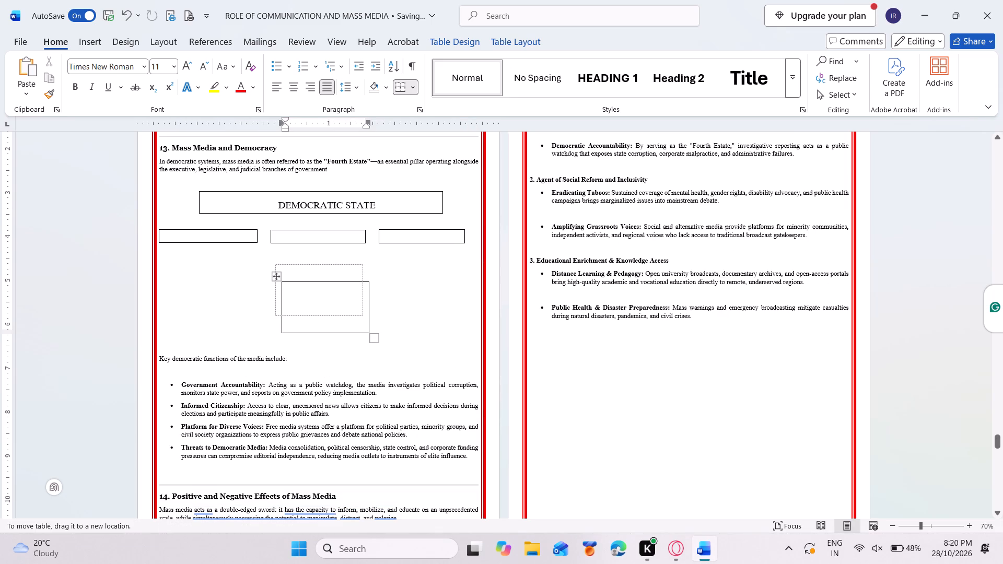
{"action": "right_click_drag", "start_coordinate": [271, 257], "coordinate": [271, 256]}
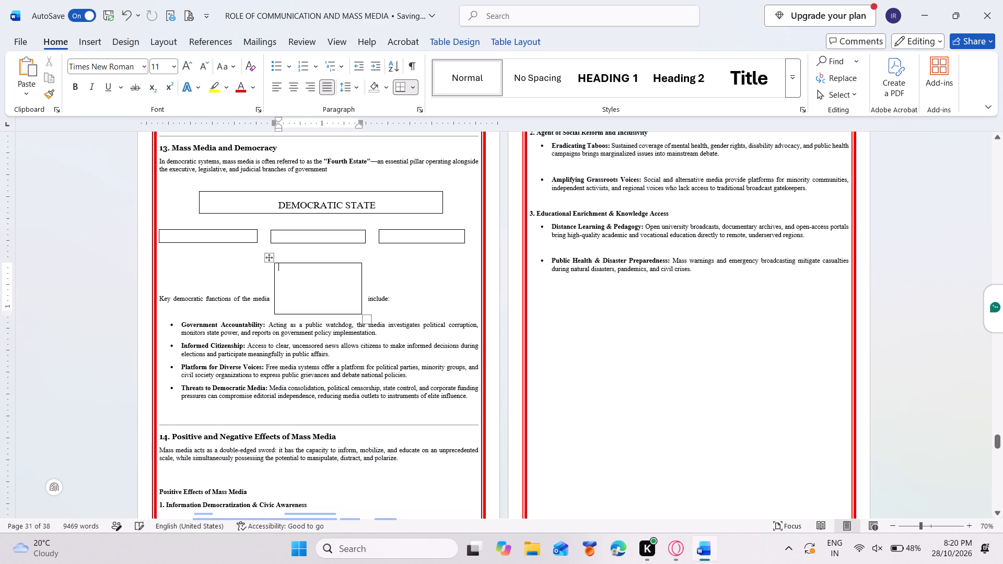
{"action": "left_click", "coordinate": [228, 242]}
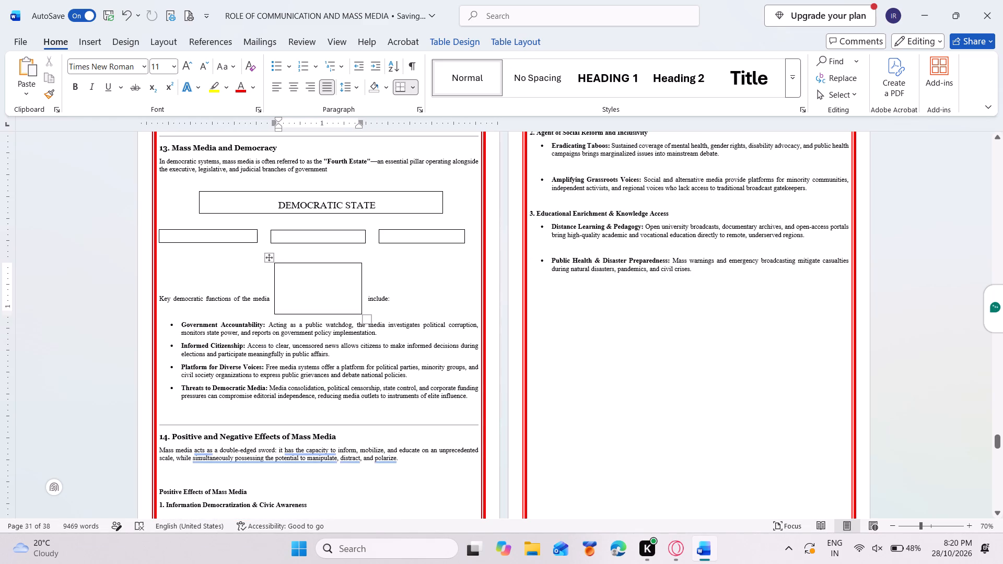
{"action": "left_click", "coordinate": [219, 241]}
{"action": "left_click", "coordinate": [191, 232]}
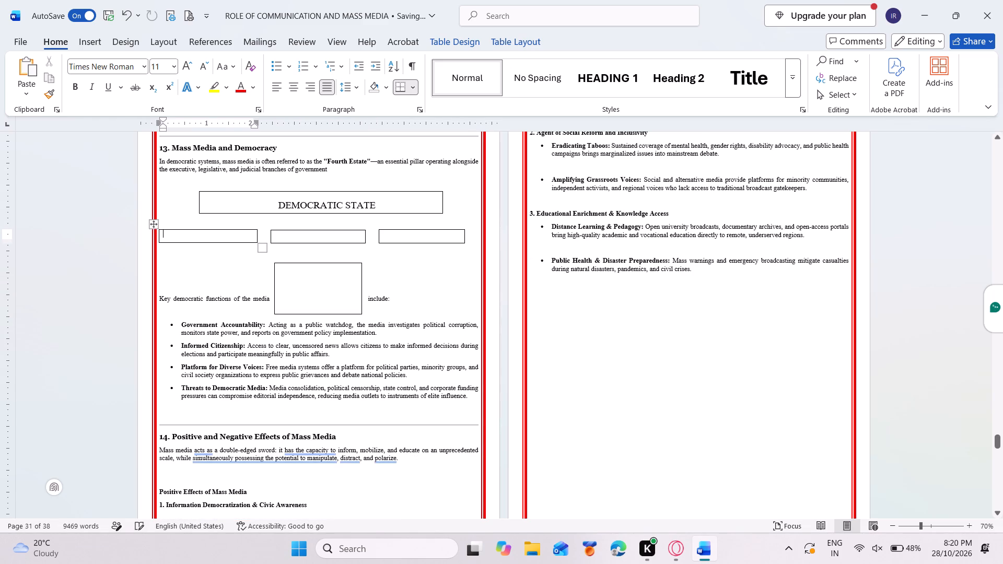
{"action": "left_click", "coordinate": [266, 249]}
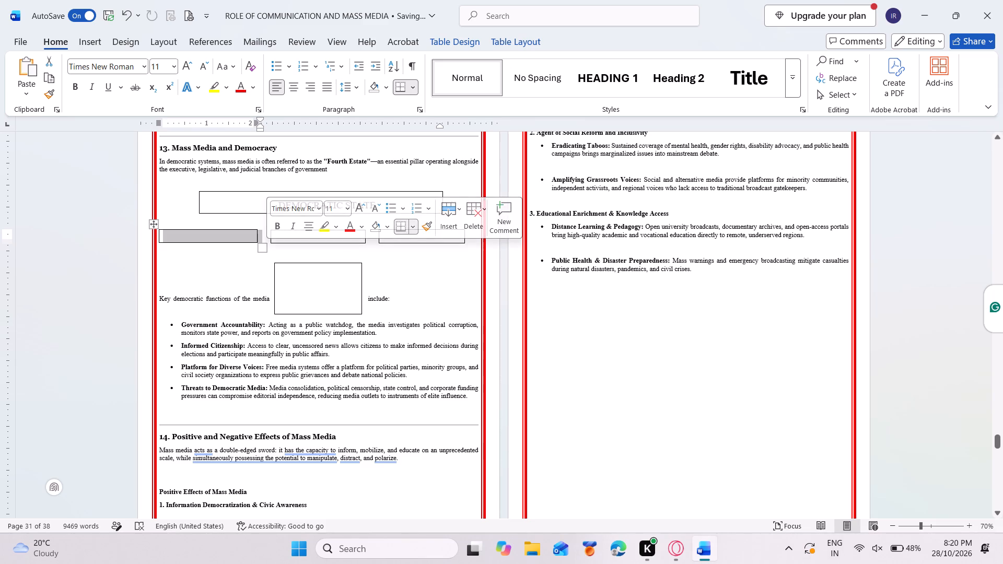
{"action": "left_click", "coordinate": [267, 255]}
{"action": "left_click", "coordinate": [223, 236]}
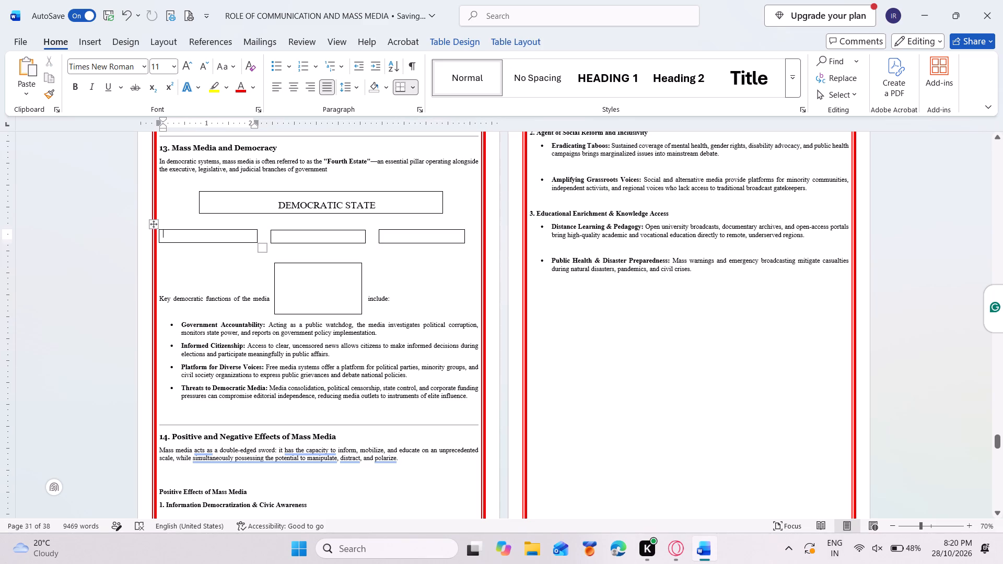
{"action": "left_click", "coordinate": [674, 557]}
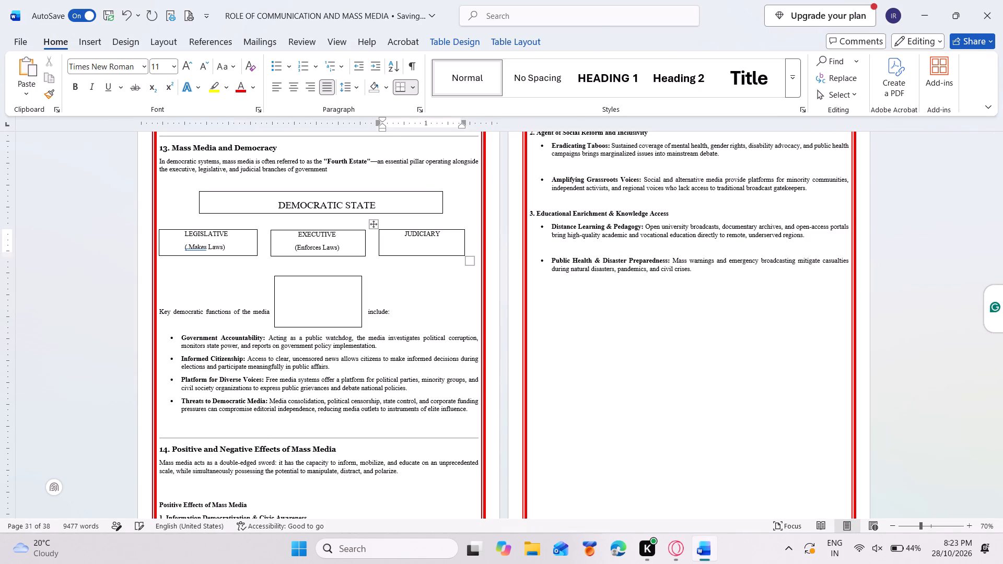
{"action": "key", "text": "space"}
{"action": "key", "text": "space"}
{"action": "key", "text": "space"}
{"action": "key", "text": "space"}
{"action": "type", "text": "V"}
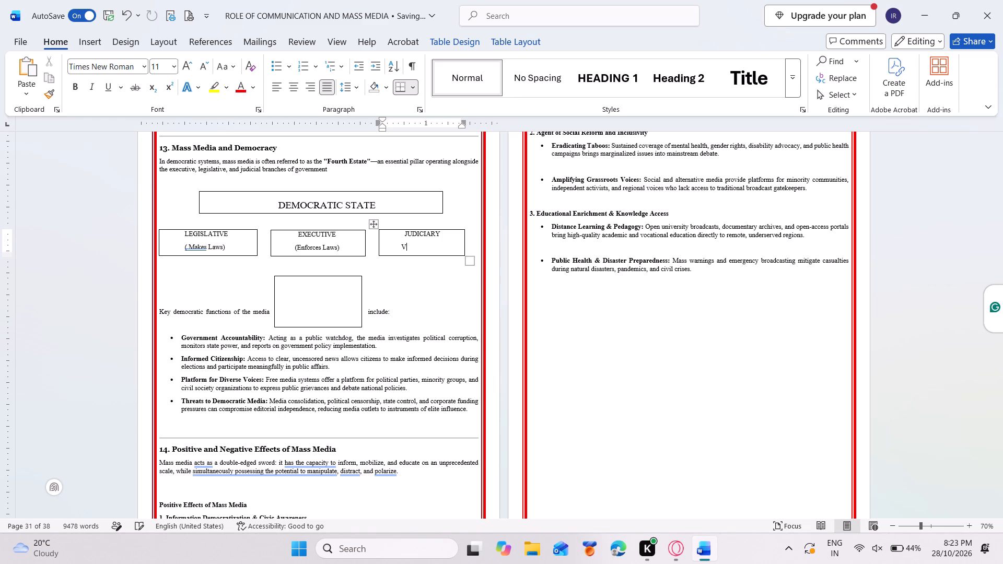
{"action": "key", "text": "BackSpace"}
{"action": "key", "text": "shift+v"}
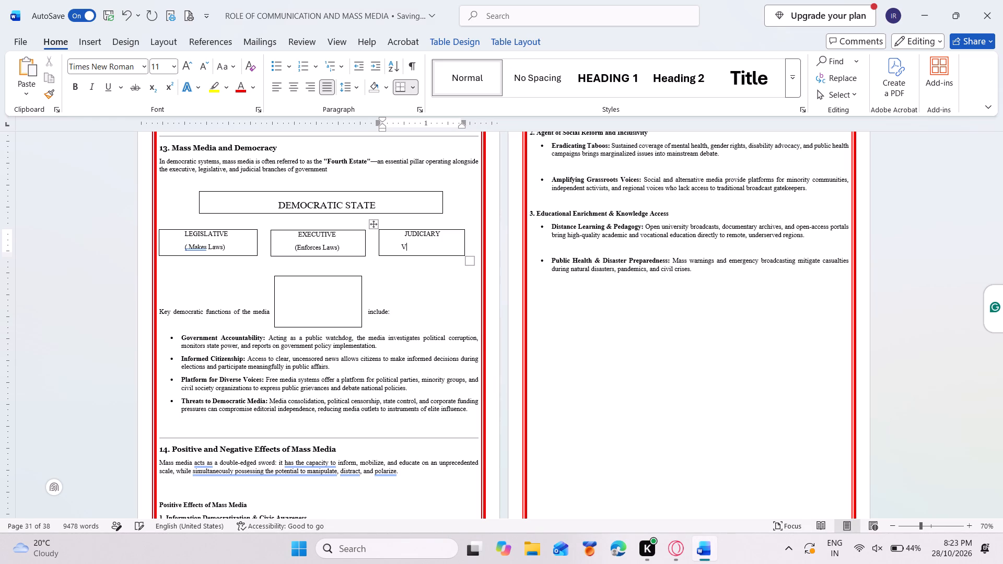
{"action": "key", "text": "BackSpace"}
{"action": "key", "text": "ctrl+v"}
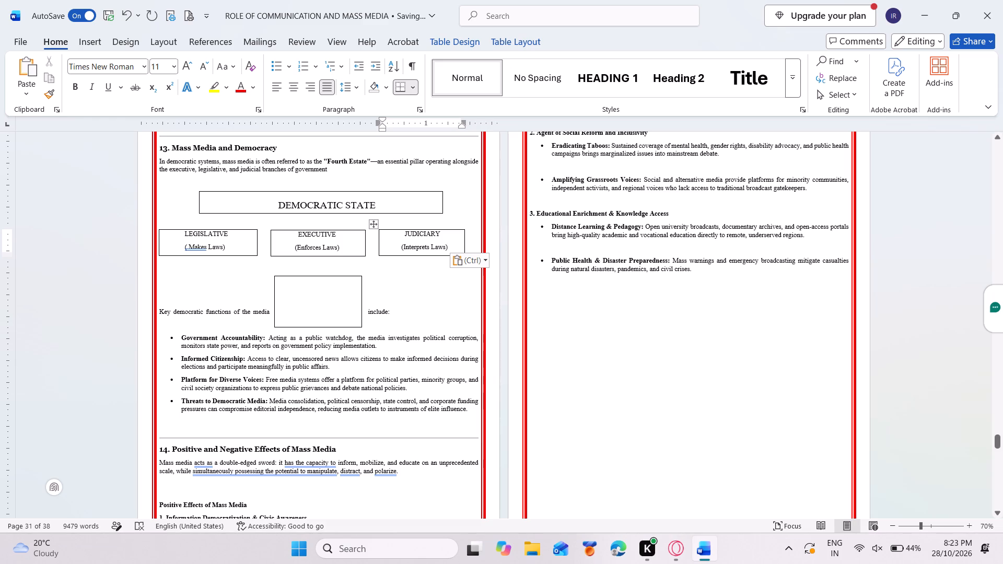
Set the font size of the EXECUTIVE, JUDICIARY and LEGISLATIVE labels to 14.
{"action": "left_click_drag", "start_coordinate": [292, 235], "coordinate": [306, 235]}
{"action": "left_click_drag", "start_coordinate": [306, 235], "coordinate": [348, 234]}
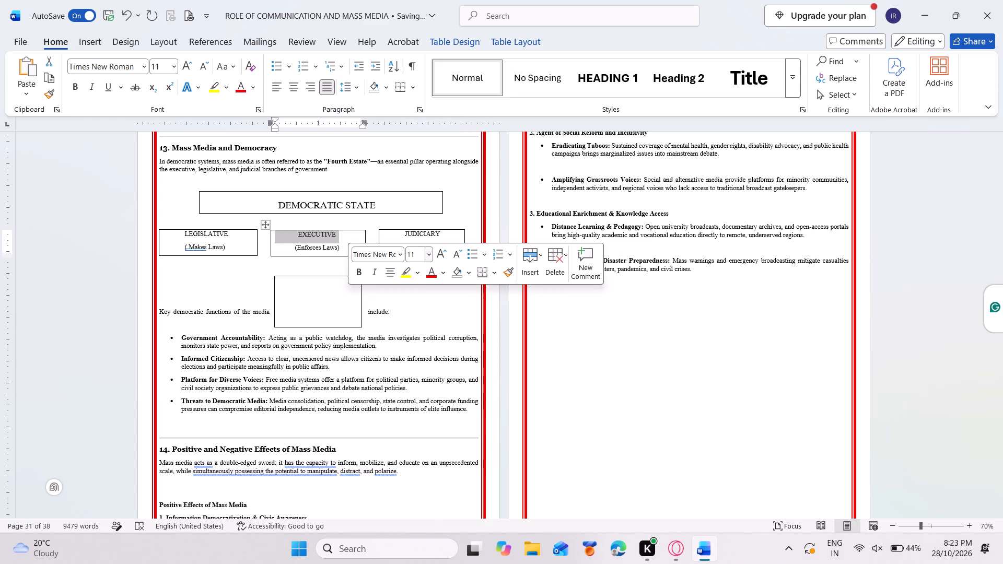
{"action": "left_click", "coordinate": [430, 255]}
{"action": "left_click", "coordinate": [414, 350]}
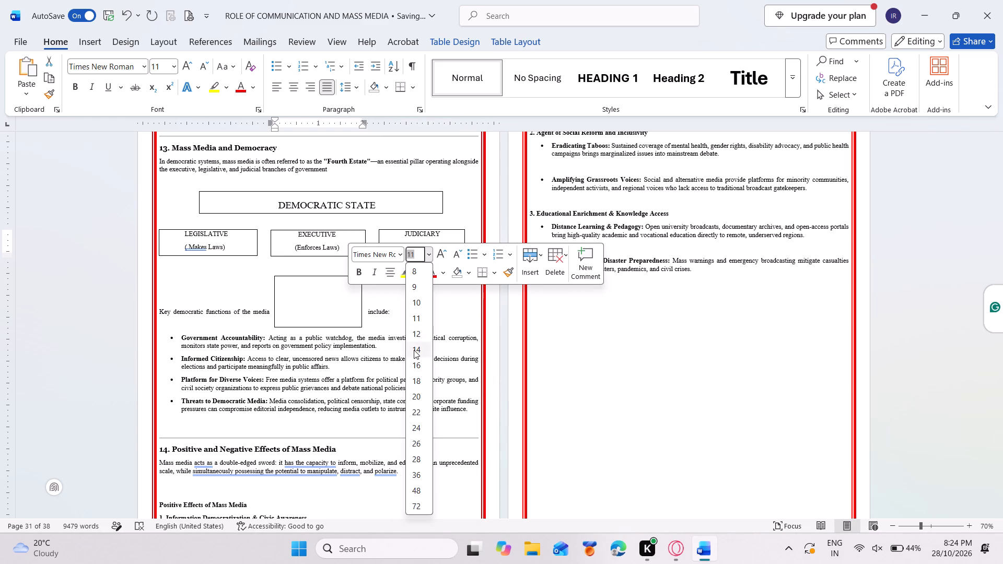
{"action": "left_click_drag", "start_coordinate": [401, 237], "coordinate": [404, 236]}
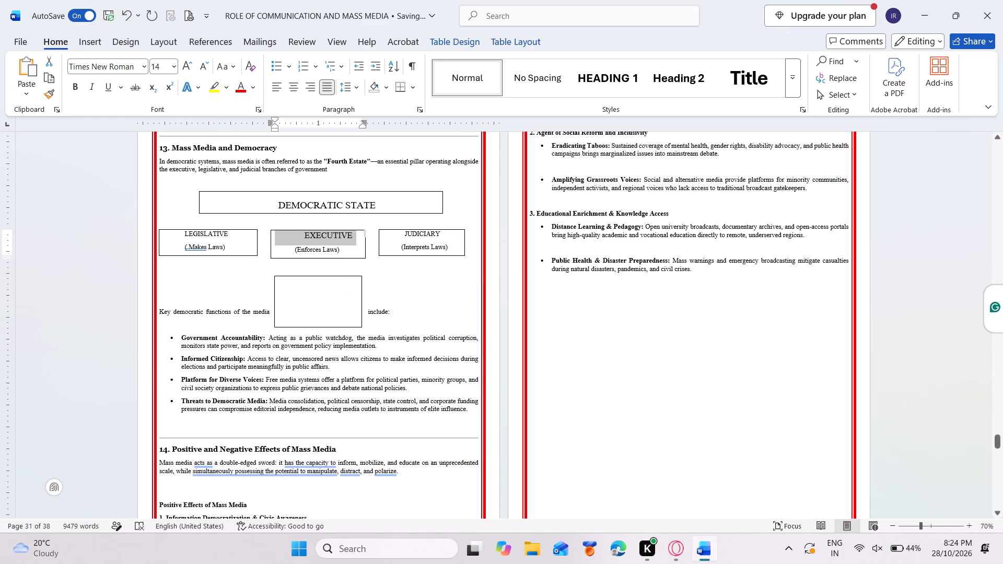
{"action": "left_click_drag", "start_coordinate": [404, 236], "coordinate": [435, 235]}
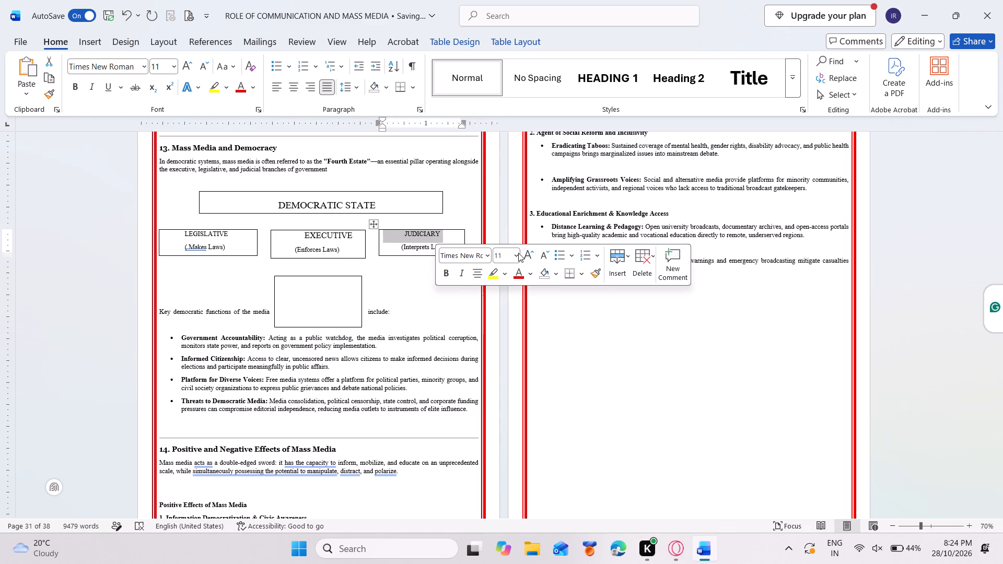
{"action": "left_click", "coordinate": [517, 253]}
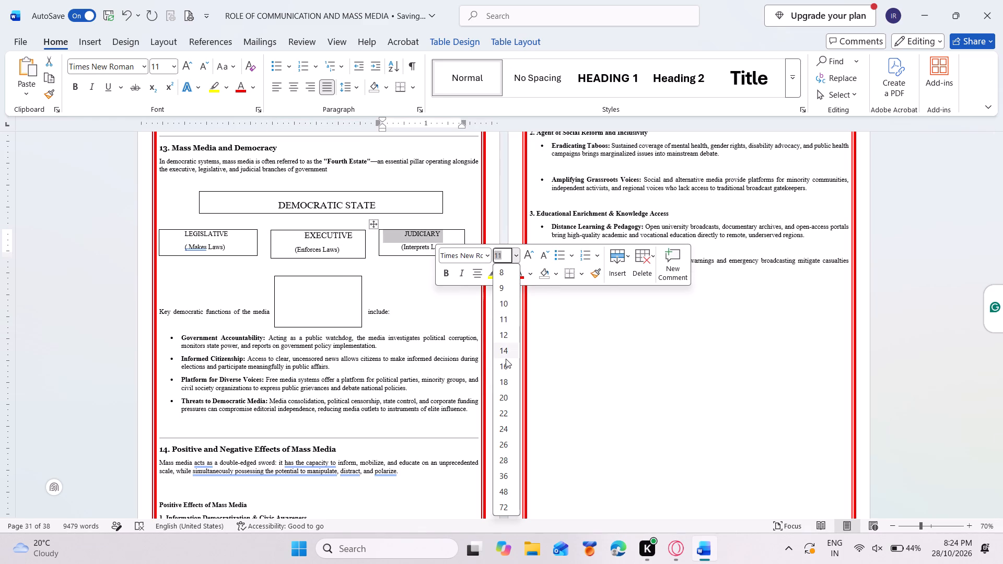
{"action": "left_click", "coordinate": [506, 352]}
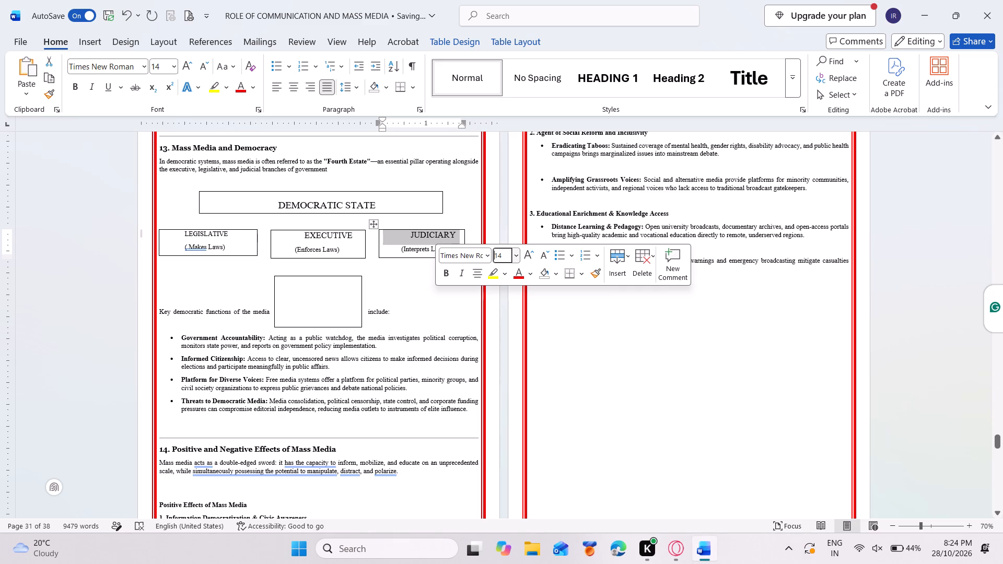
{"action": "left_click_drag", "start_coordinate": [182, 233], "coordinate": [229, 232]}
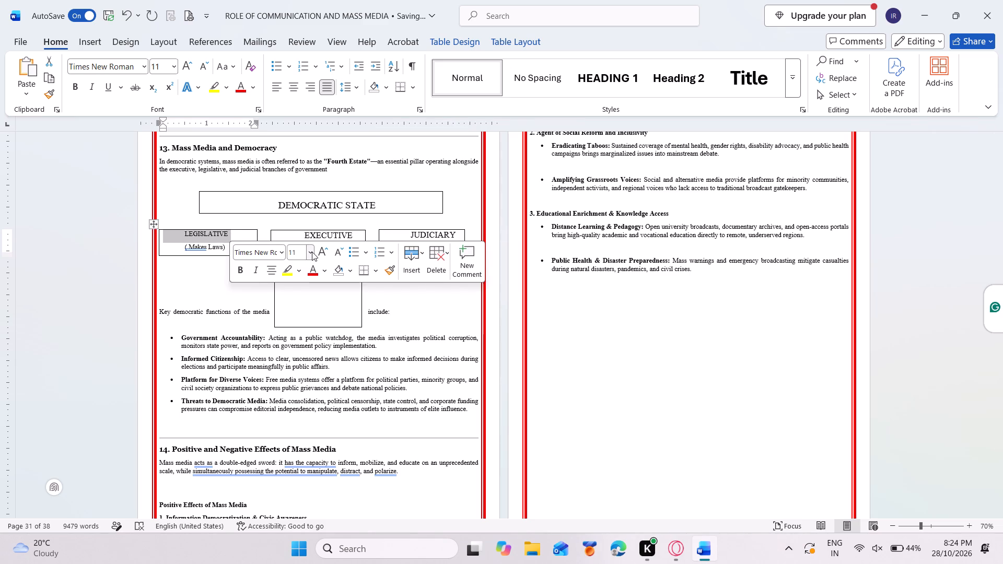
{"action": "left_click", "coordinate": [312, 252]}
{"action": "left_click", "coordinate": [295, 341]}
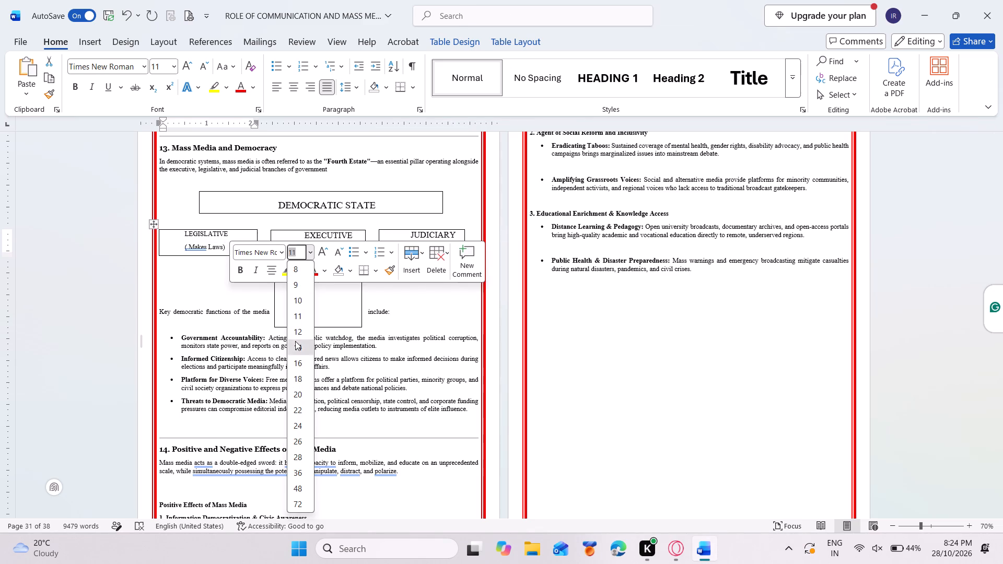
Re-centre the LEGISLATIVE, EXECUTIVE and JUDICIARY labels in their boxes by removing some of their leading spaces.
{"action": "left_click", "coordinate": [184, 232]}
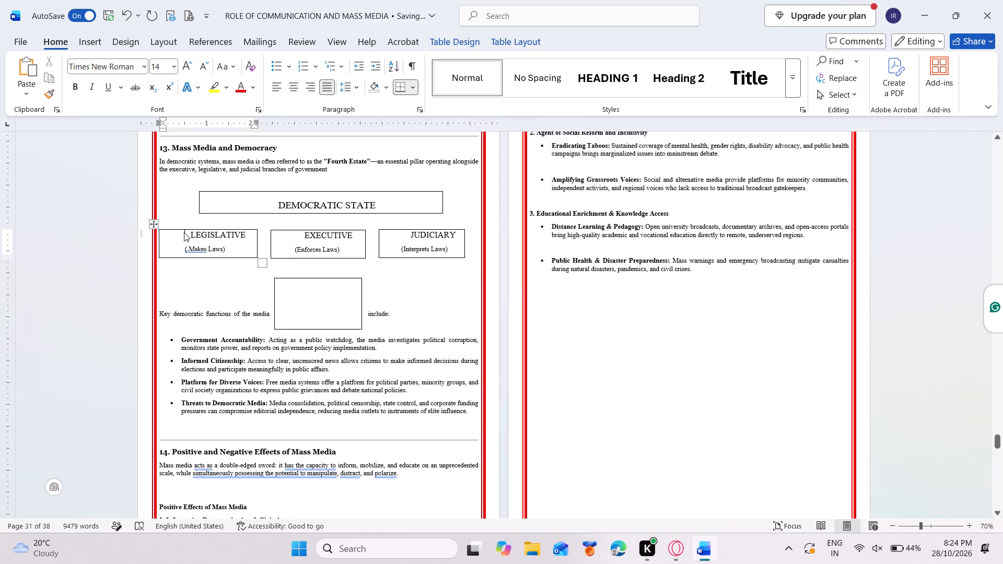
{"action": "key", "text": "BackSpace"}
{"action": "key", "text": "BackSpace"}
{"action": "key", "text": "BackSpace"}
{"action": "key", "text": "BackSpace"}
{"action": "key", "text": "BackSpace"}
{"action": "left_click", "coordinate": [297, 239]}
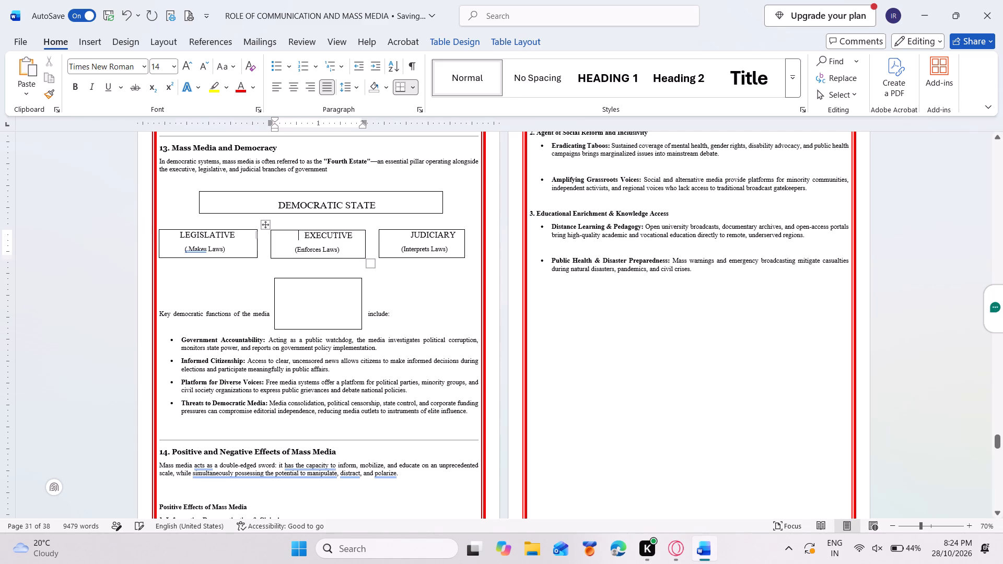
{"action": "key", "text": "BackSpace"}
{"action": "key", "text": "BackSpace"}
{"action": "key", "text": "BackSpace"}
{"action": "key", "text": "BackSpace"}
{"action": "key", "text": "BackSpace"}
{"action": "left_click", "coordinate": [409, 235]}
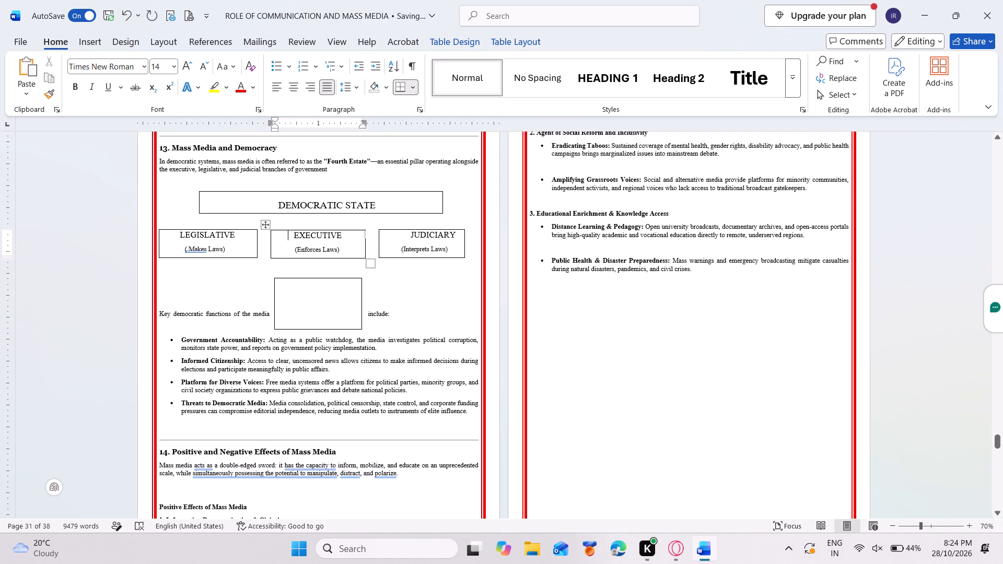
{"action": "key", "text": "BackSpace"}
{"action": "key", "text": "BackSpace"}
{"action": "key", "text": "BackSpace"}
{"action": "key", "text": "BackSpace"}
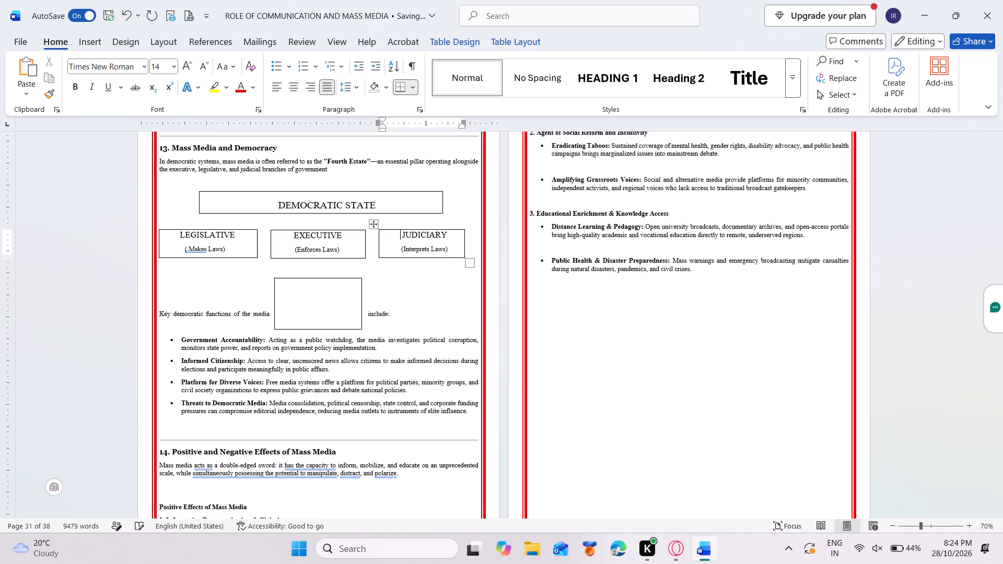
Set the font size of the "(Makes Laws)", "(Enforces Laws)" and "(Interprets Laws)" lines in the three branch boxes to 12.
{"action": "left_click_drag", "start_coordinate": [223, 251], "coordinate": [209, 251]}
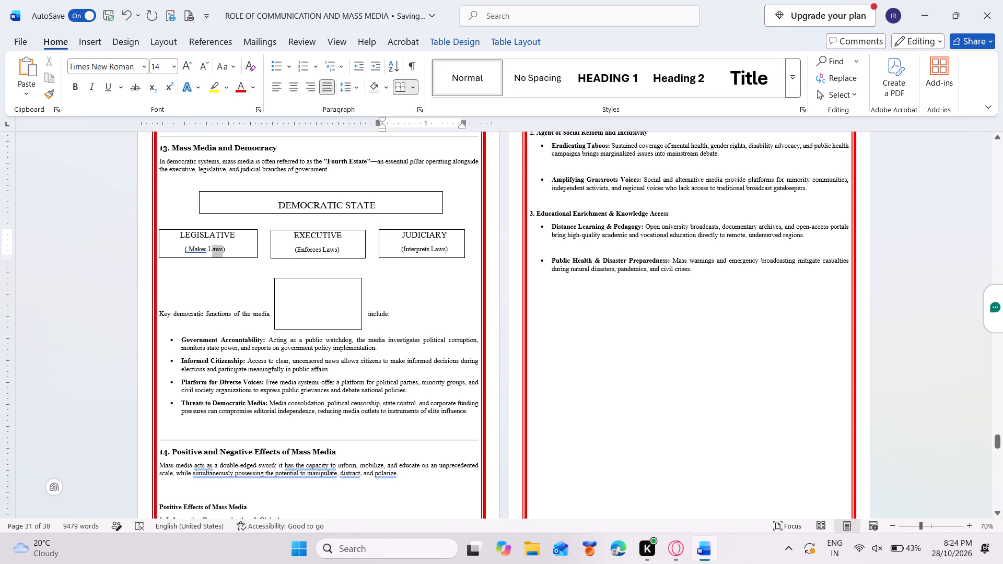
{"action": "left_click_drag", "start_coordinate": [209, 251], "coordinate": [228, 248]}
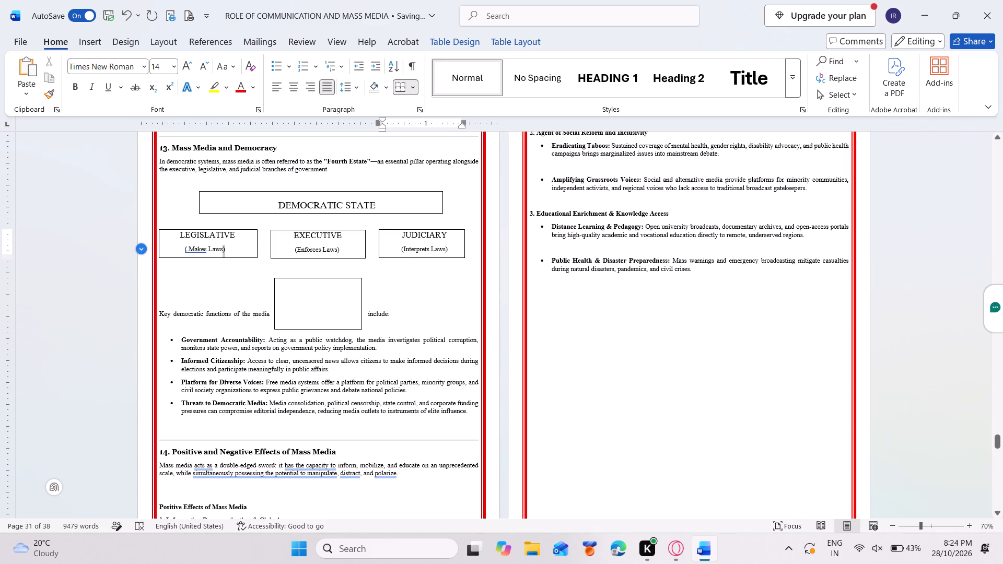
{"action": "left_click_drag", "start_coordinate": [228, 248], "coordinate": [229, 248]}
{"action": "left_click", "coordinate": [229, 248]}
{"action": "left_click_drag", "start_coordinate": [227, 248], "coordinate": [190, 248]}
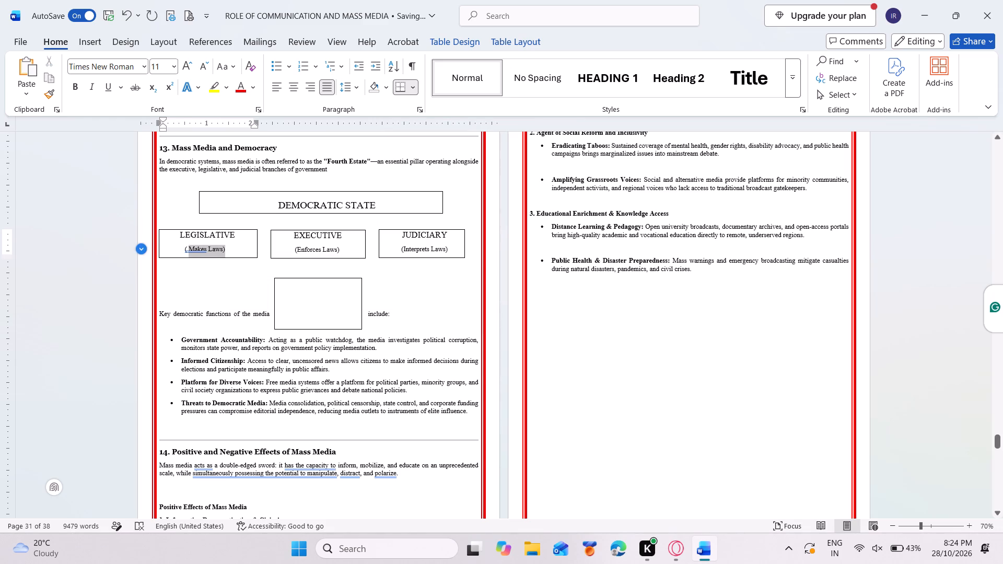
{"action": "left_click_drag", "start_coordinate": [190, 248], "coordinate": [184, 249]}
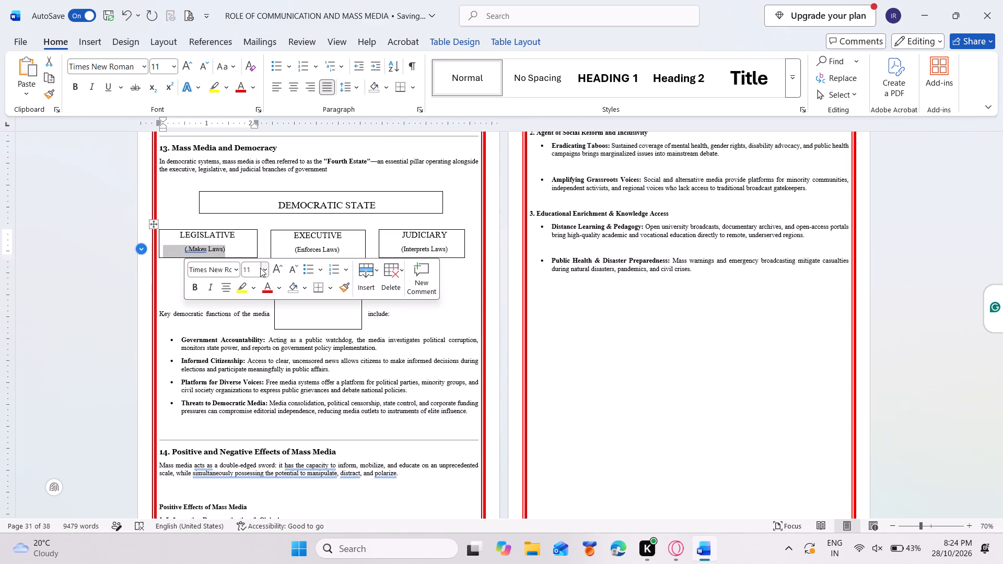
{"action": "left_click", "coordinate": [267, 272]}
{"action": "left_click", "coordinate": [252, 346]}
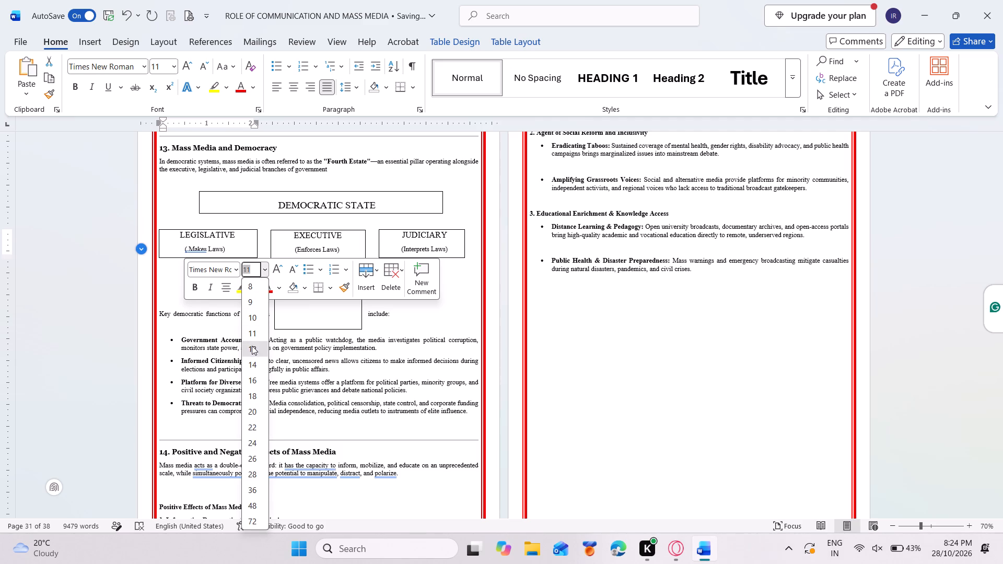
{"action": "left_click_drag", "start_coordinate": [293, 250], "coordinate": [330, 249]}
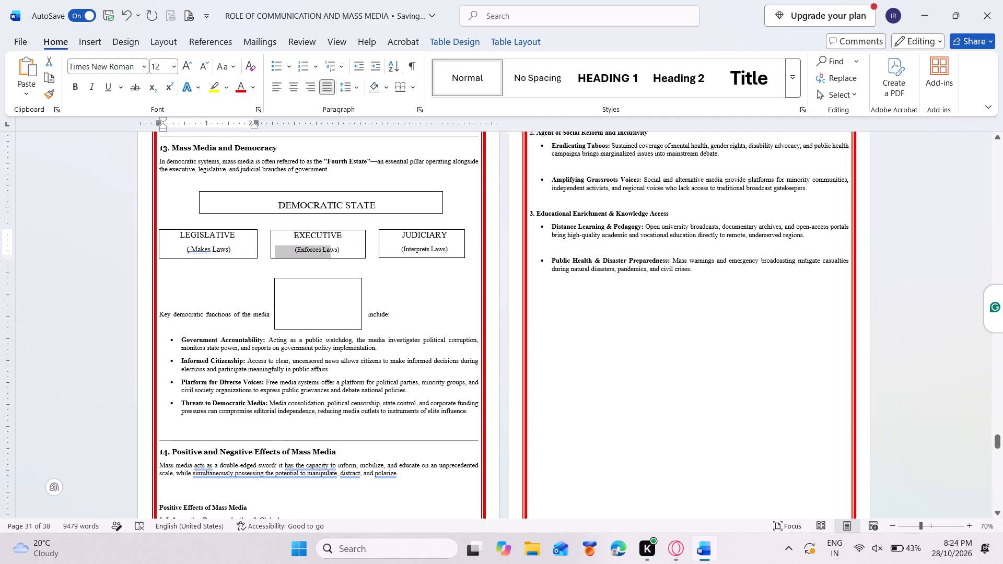
{"action": "left_click_drag", "start_coordinate": [330, 249], "coordinate": [342, 249]}
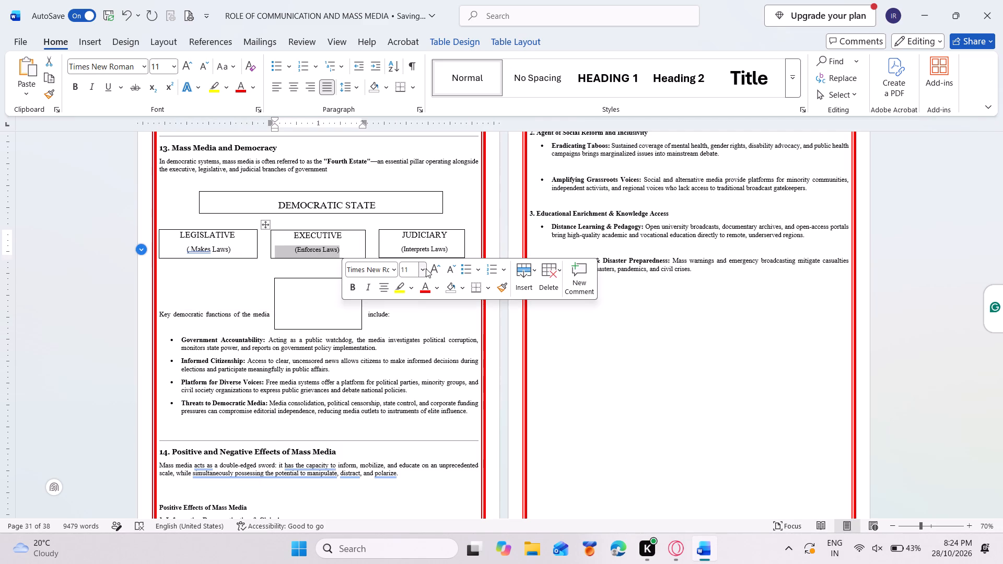
{"action": "left_click", "coordinate": [424, 268]}
{"action": "left_click", "coordinate": [414, 355]}
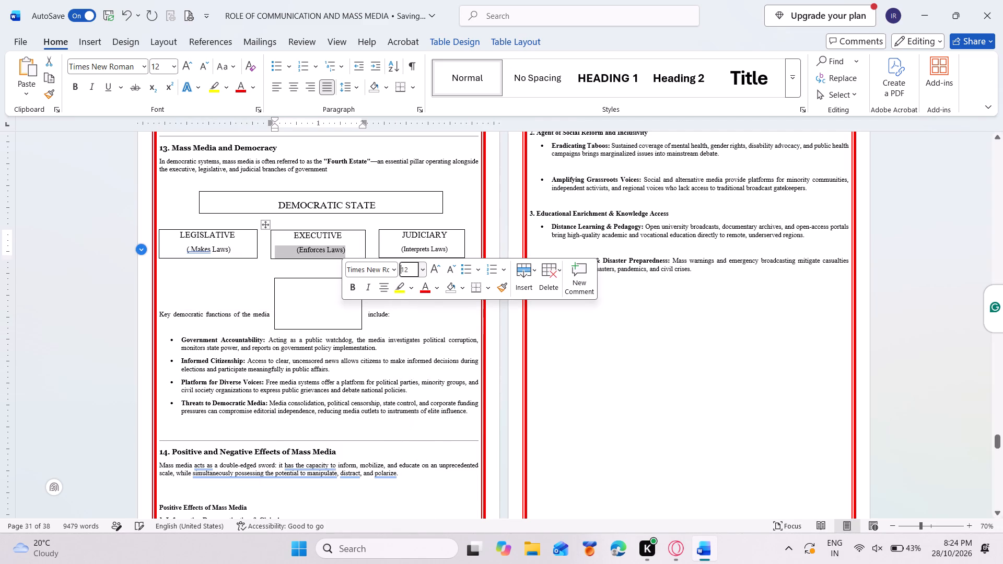
{"action": "left_click_drag", "start_coordinate": [400, 250], "coordinate": [449, 249]}
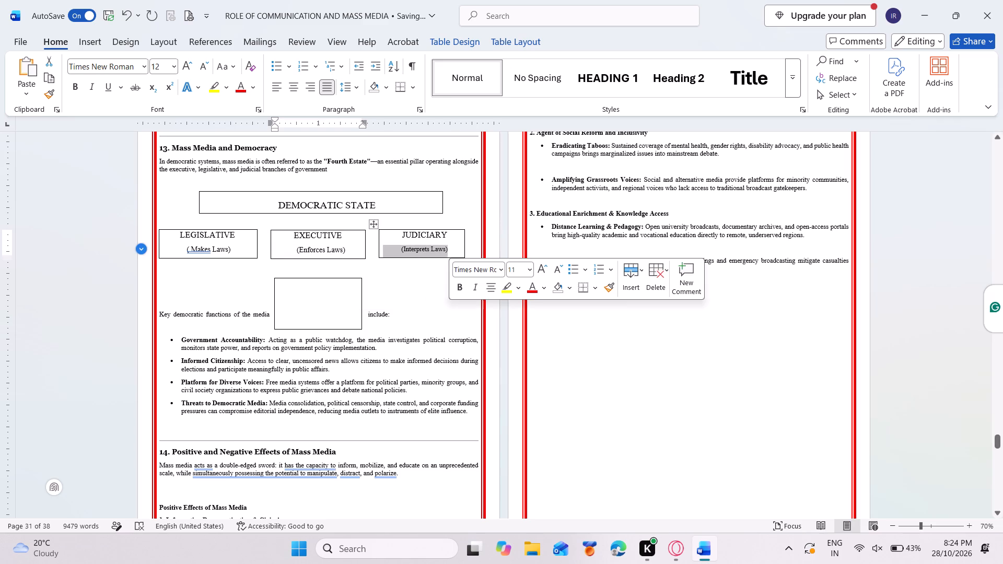
{"action": "left_click", "coordinate": [530, 266]}
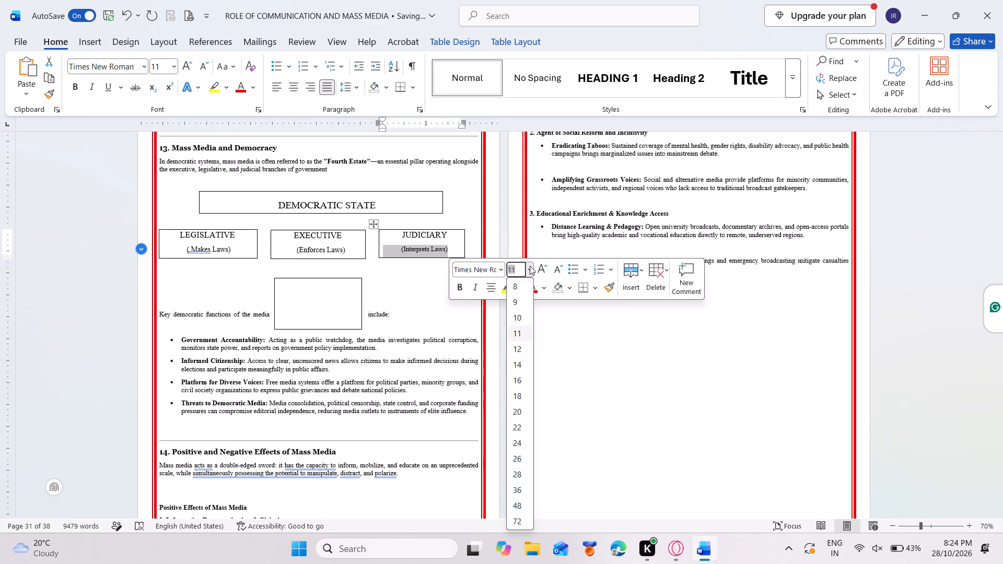
{"action": "left_click", "coordinate": [523, 344]}
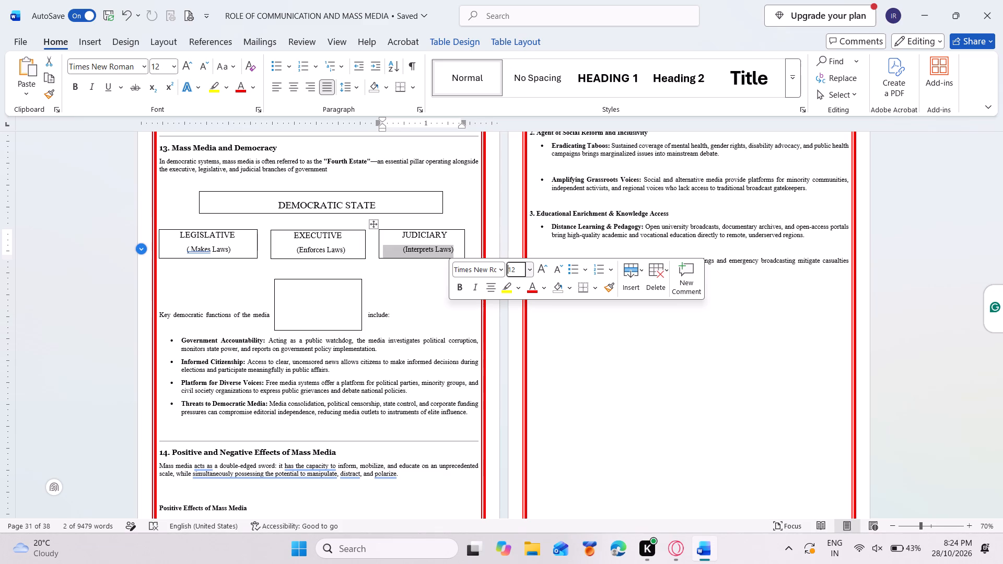
{"action": "left_click", "coordinate": [440, 291]}
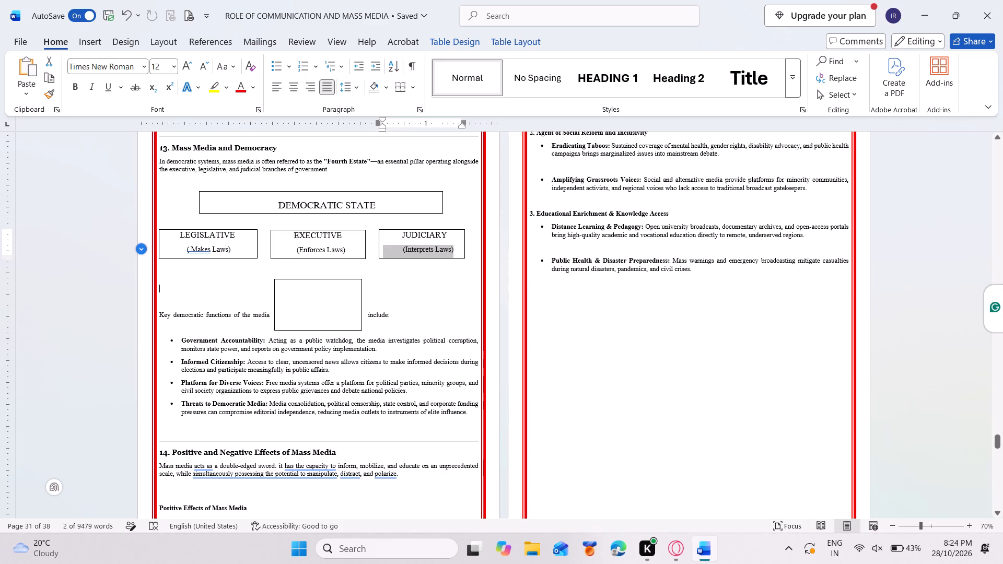
Re-centre the "(Interprets Laws)", "(Enforces Laws)" and "(Makes Laws)" lines in their boxes by removing some of their leading spaces.
{"action": "left_click_drag", "start_coordinate": [402, 250], "coordinate": [401, 263]}
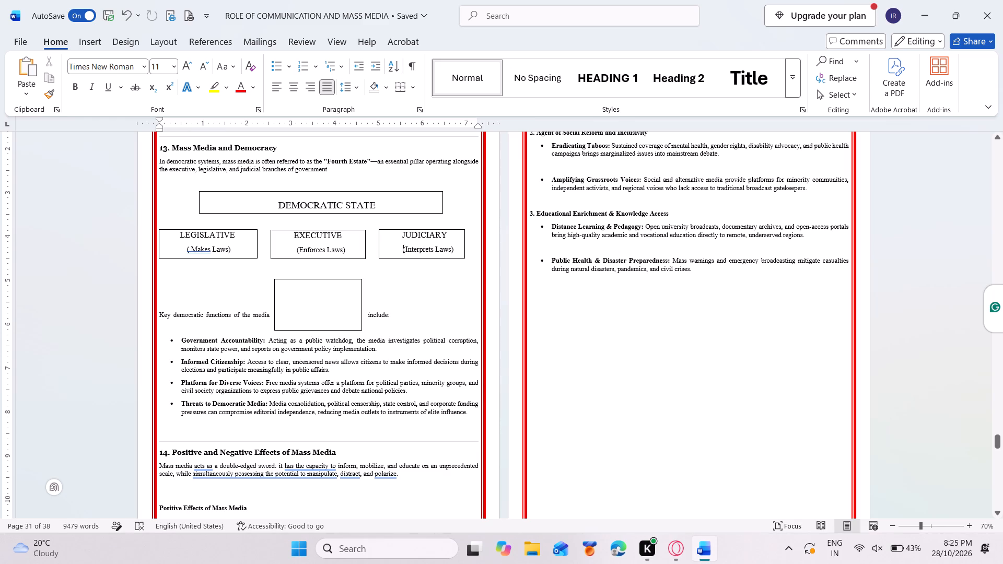
{"action": "left_click_drag", "start_coordinate": [401, 263], "coordinate": [397, 308]}
{"action": "left_click", "coordinate": [397, 308]}
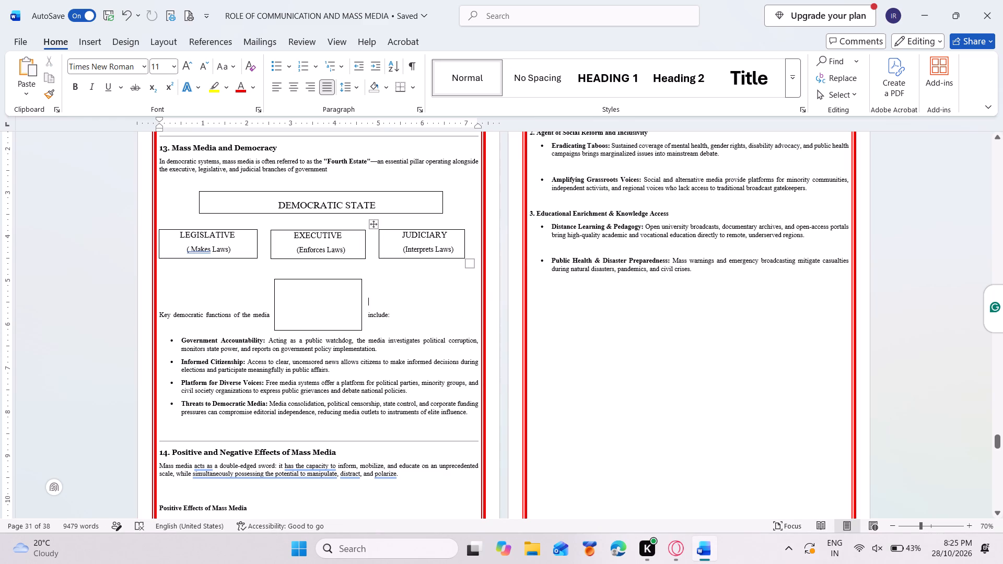
{"action": "left_click", "coordinate": [402, 251]}
{"action": "key", "text": "BackSpace"}
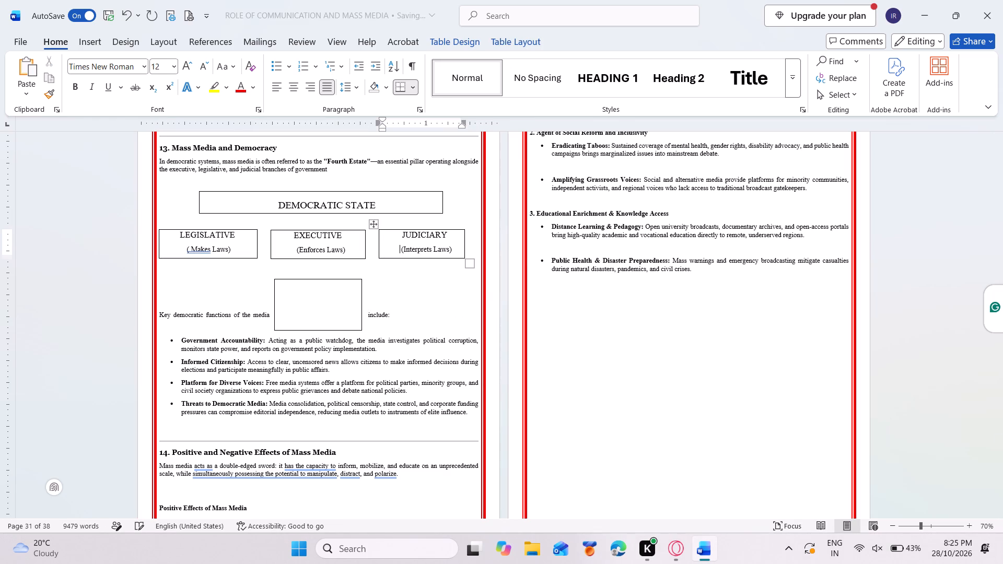
{"action": "left_click_drag", "start_coordinate": [297, 250], "coordinate": [296, 266]}
{"action": "left_click", "coordinate": [295, 256]}
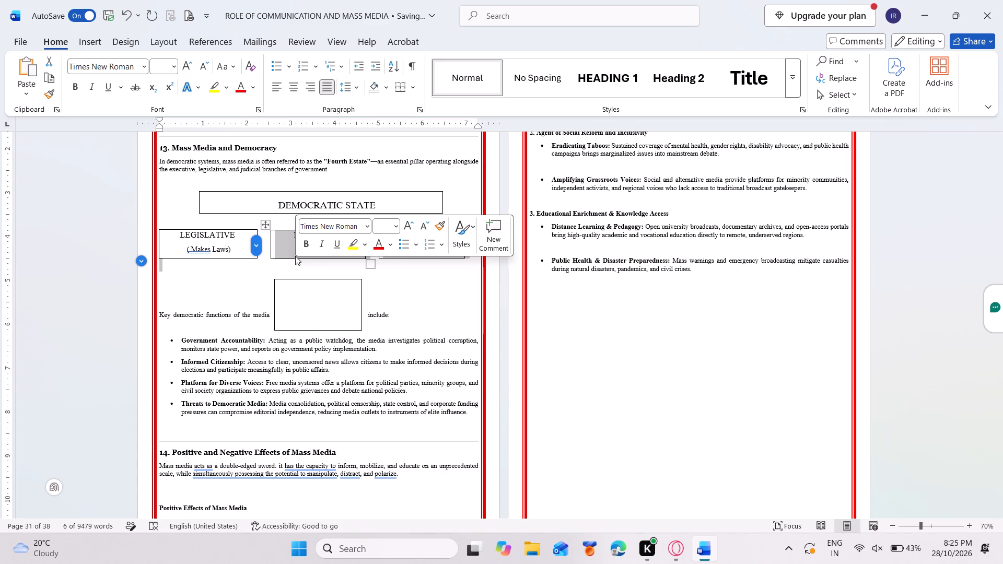
{"action": "left_click", "coordinate": [291, 252]}
{"action": "key", "text": "BackSpace"}
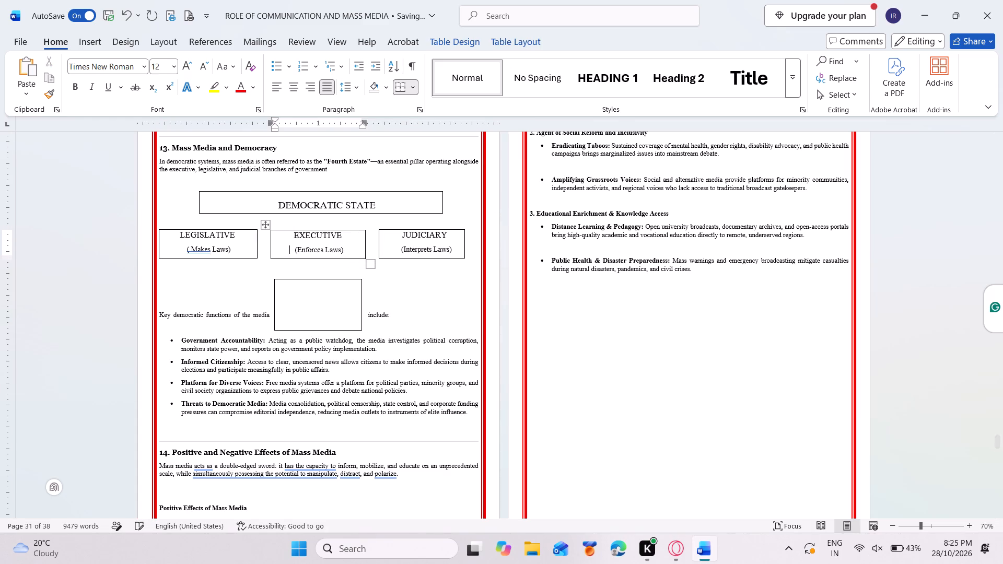
{"action": "key", "text": "BackSpace"}
{"action": "left_click", "coordinate": [184, 250]}
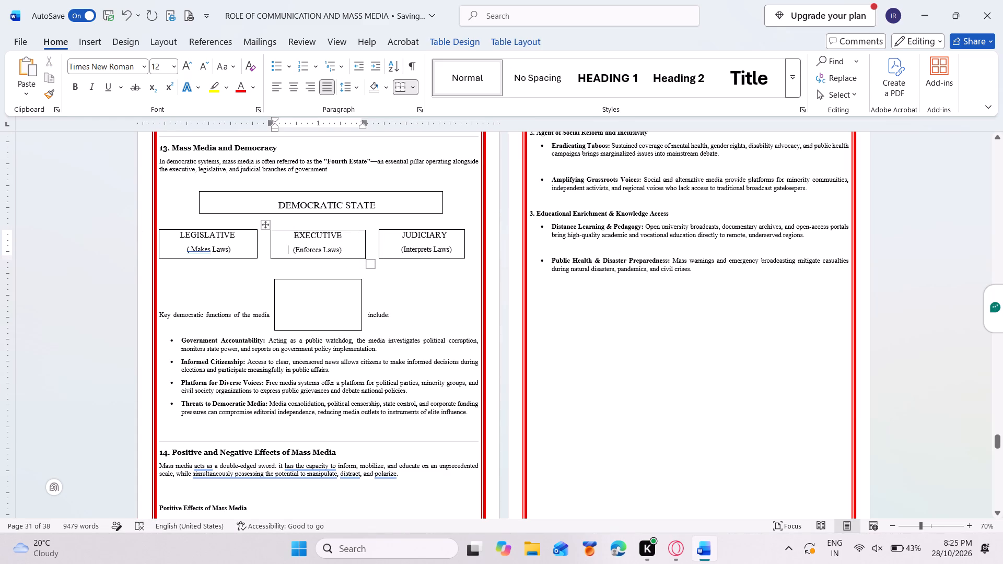
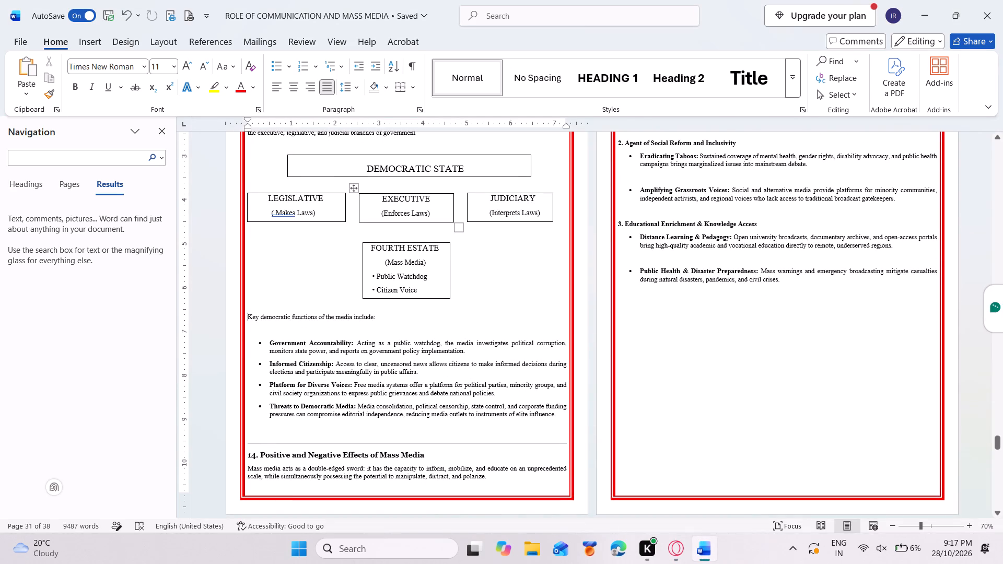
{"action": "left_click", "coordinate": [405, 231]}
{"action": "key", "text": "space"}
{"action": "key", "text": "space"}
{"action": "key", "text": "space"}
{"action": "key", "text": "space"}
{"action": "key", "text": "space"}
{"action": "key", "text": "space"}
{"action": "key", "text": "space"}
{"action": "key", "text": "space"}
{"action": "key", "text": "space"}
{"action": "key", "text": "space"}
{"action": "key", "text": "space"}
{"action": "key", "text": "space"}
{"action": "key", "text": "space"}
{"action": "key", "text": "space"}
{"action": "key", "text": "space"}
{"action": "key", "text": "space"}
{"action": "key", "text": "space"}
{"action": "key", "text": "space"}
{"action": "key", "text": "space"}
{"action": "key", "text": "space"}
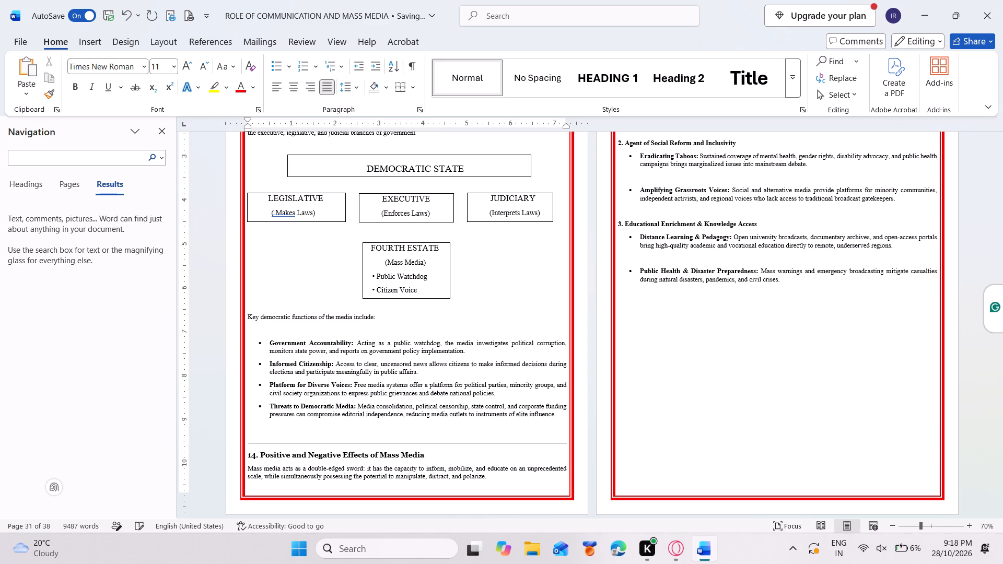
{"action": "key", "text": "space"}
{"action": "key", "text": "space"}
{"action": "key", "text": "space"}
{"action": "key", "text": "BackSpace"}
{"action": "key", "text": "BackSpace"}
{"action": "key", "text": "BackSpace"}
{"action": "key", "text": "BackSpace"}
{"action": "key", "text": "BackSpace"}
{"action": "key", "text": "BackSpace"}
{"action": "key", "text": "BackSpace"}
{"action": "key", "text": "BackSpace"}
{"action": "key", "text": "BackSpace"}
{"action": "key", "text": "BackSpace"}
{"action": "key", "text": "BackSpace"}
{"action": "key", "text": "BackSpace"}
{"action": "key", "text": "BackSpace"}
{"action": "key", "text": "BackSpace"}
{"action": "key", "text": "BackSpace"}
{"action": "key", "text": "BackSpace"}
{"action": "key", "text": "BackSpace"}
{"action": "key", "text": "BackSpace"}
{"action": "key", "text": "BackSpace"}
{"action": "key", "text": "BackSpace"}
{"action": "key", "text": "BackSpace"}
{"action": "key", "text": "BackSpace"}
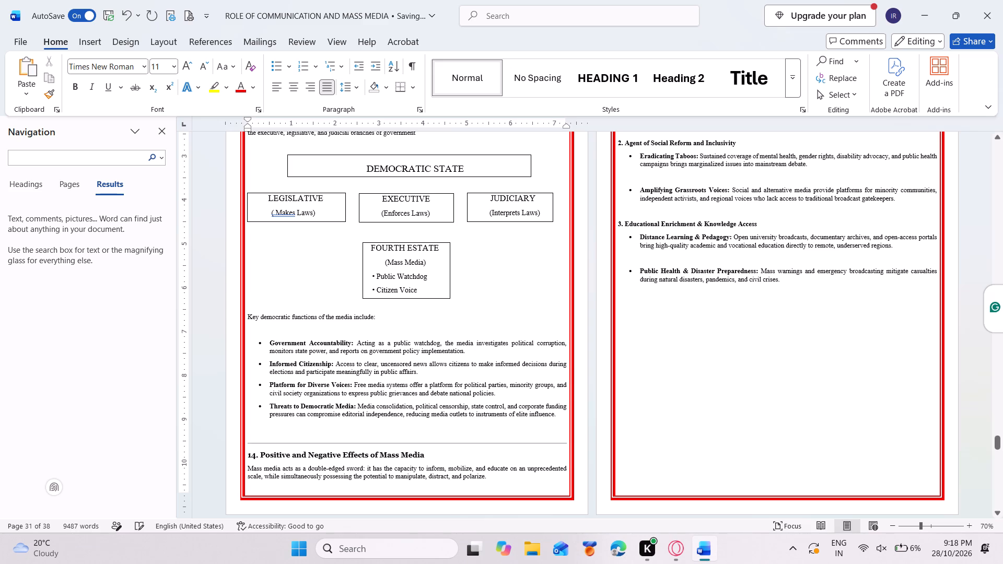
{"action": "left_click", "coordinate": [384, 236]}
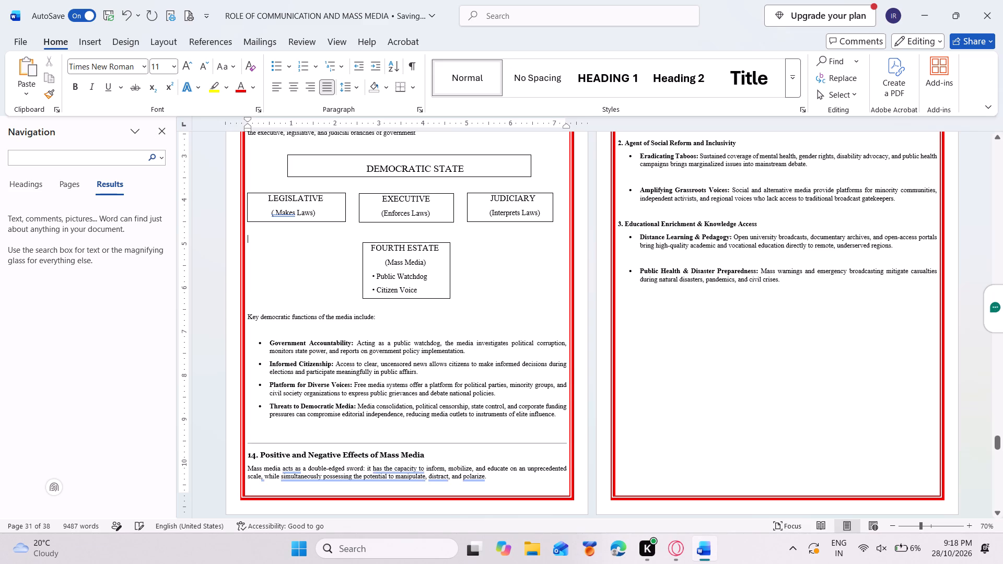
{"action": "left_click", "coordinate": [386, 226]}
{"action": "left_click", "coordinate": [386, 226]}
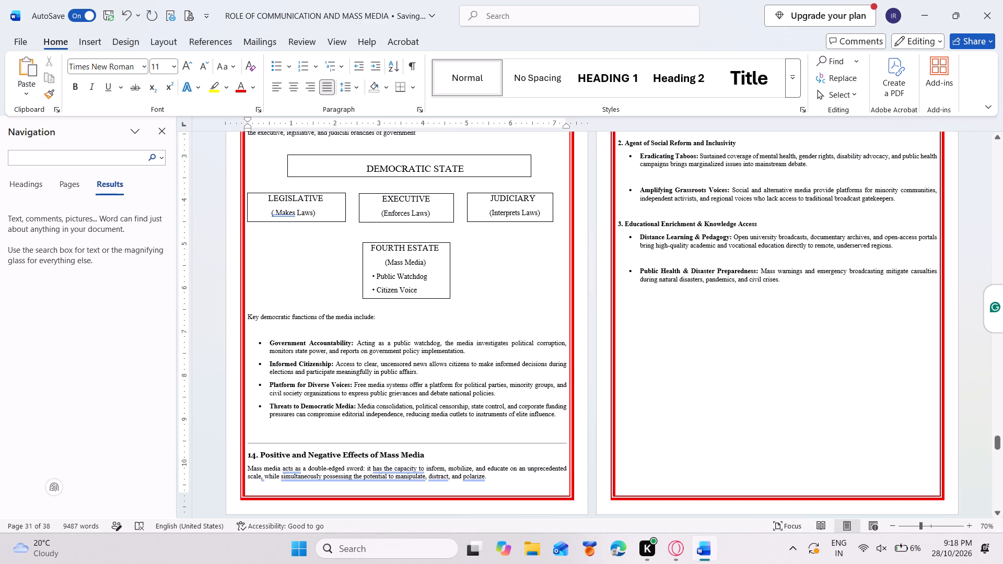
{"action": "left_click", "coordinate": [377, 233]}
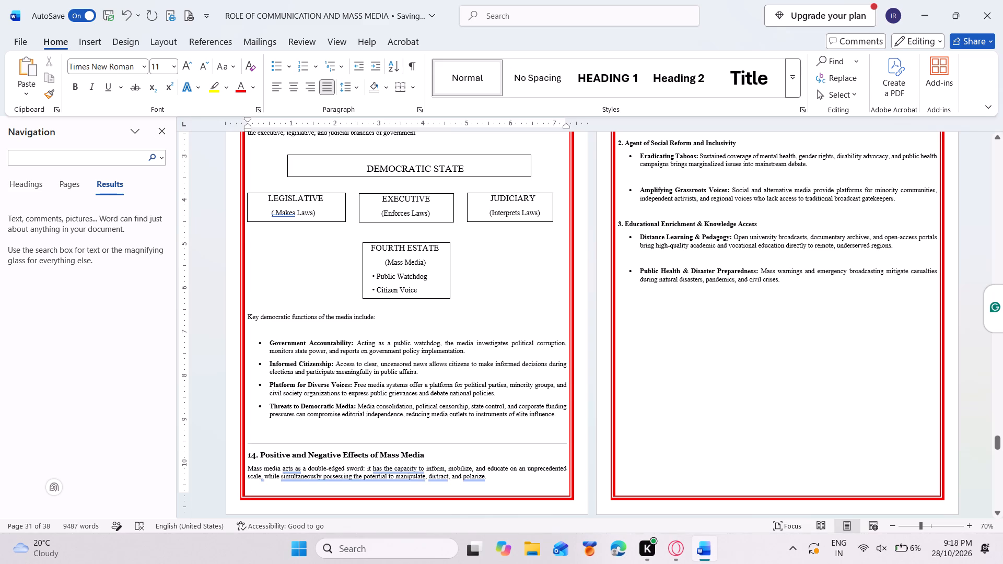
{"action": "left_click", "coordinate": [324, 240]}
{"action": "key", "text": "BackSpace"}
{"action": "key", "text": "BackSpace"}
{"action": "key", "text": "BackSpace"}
Add a blank line below the "DEMOCRATIC STATE" text inside its box.
{"action": "left_click", "coordinate": [466, 168]}
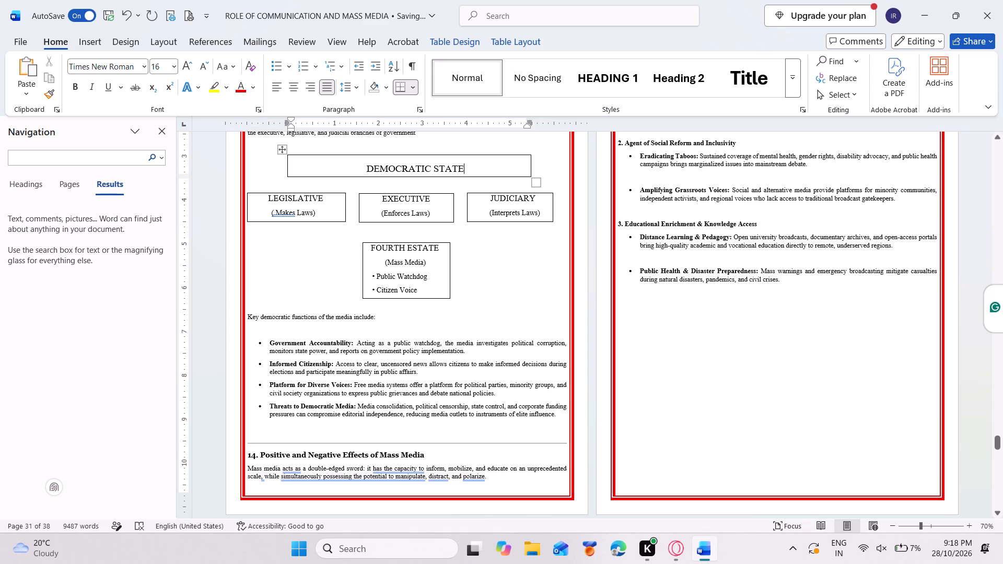
{"action": "key", "text": "Return"}
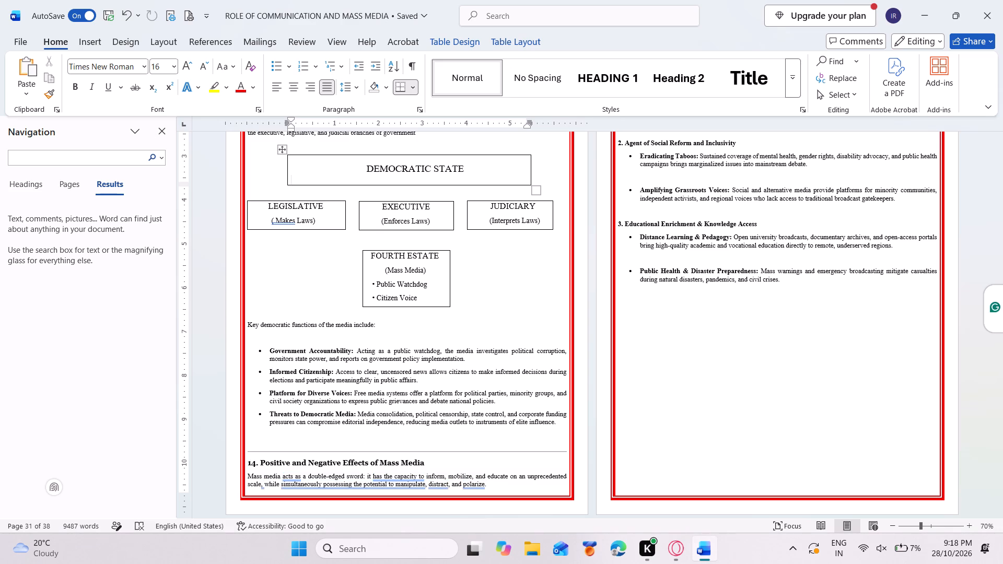
Pull the "Comparative Architecture" heading and table up onto the preceding, mostly empty page by deleting the gap before the heading.
{"action": "scroll", "coordinate": [602, 265], "scroll_direction": "down", "scroll_amount": 2}
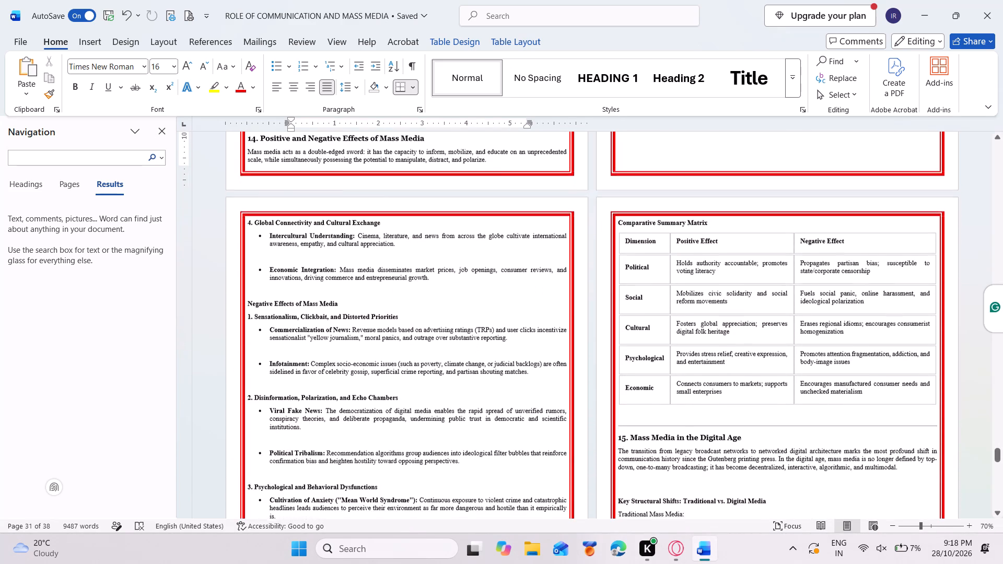
{"action": "scroll", "coordinate": [602, 265], "scroll_direction": "down", "scroll_amount": 3}
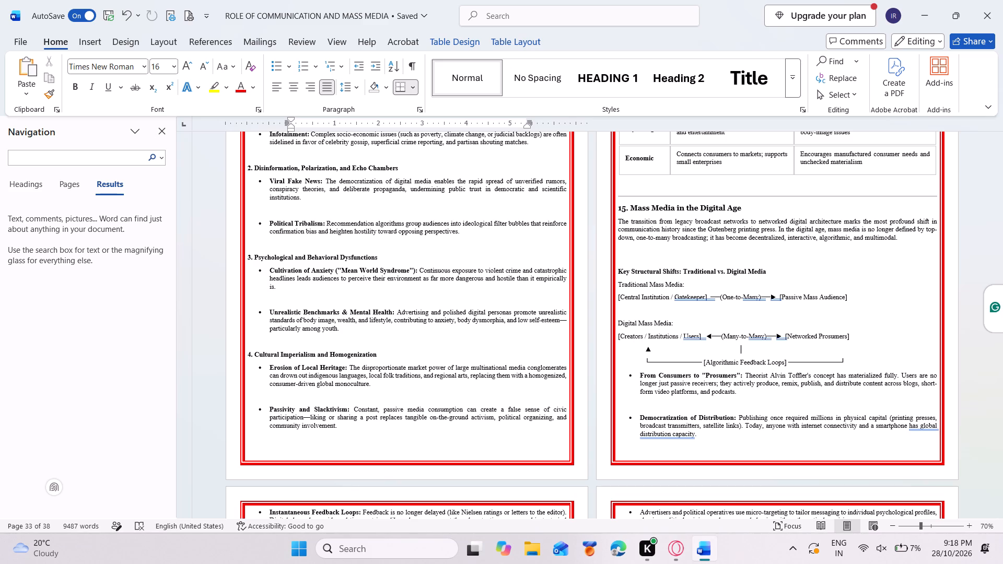
{"action": "scroll", "coordinate": [586, 246], "scroll_direction": "down", "scroll_amount": 3}
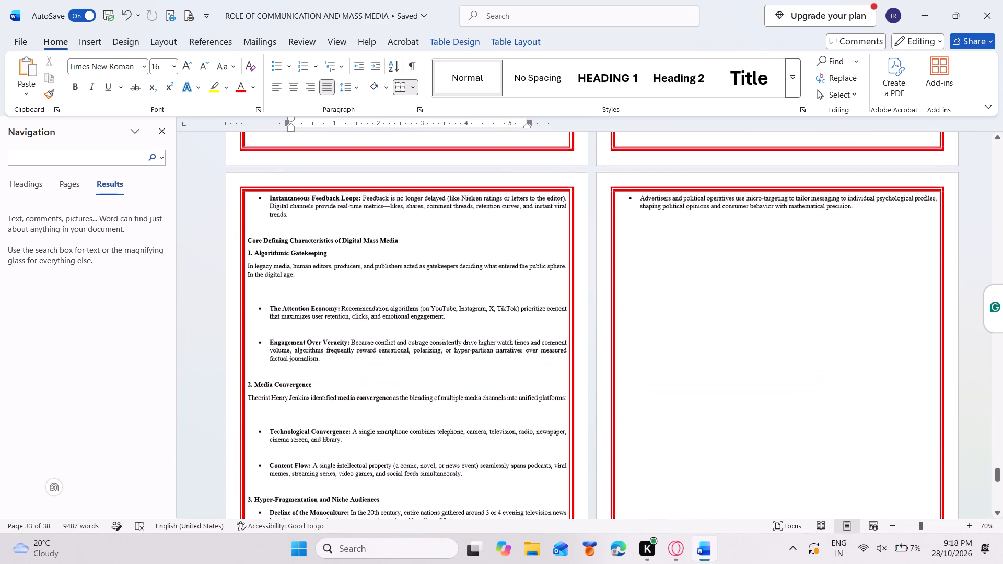
{"action": "scroll", "coordinate": [586, 246], "scroll_direction": "down", "scroll_amount": 2}
{"action": "scroll", "coordinate": [586, 246], "scroll_direction": "up", "scroll_amount": 1}
{"action": "scroll", "coordinate": [586, 246], "scroll_direction": "down", "scroll_amount": 1}
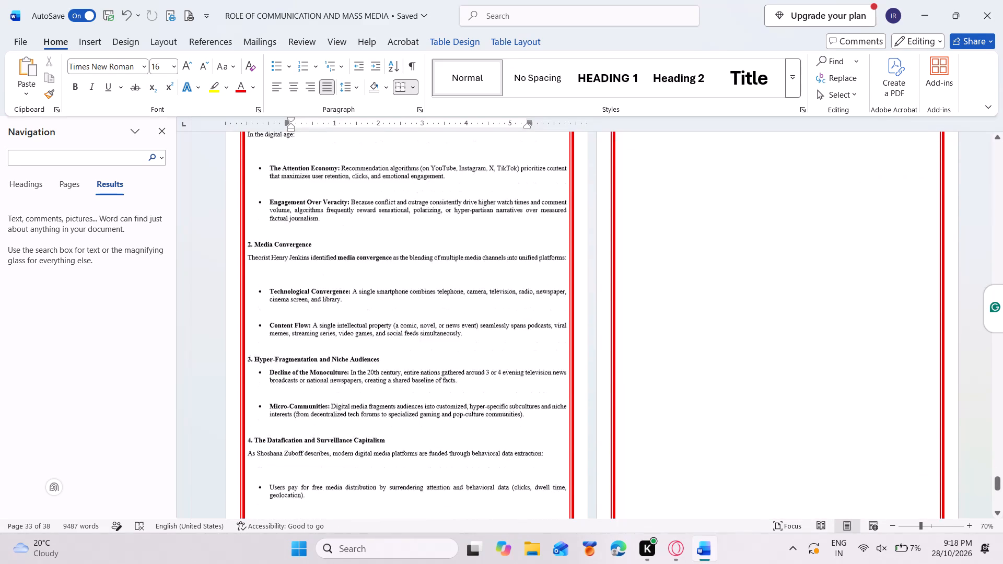
{"action": "scroll", "coordinate": [586, 246], "scroll_direction": "down", "scroll_amount": 1}
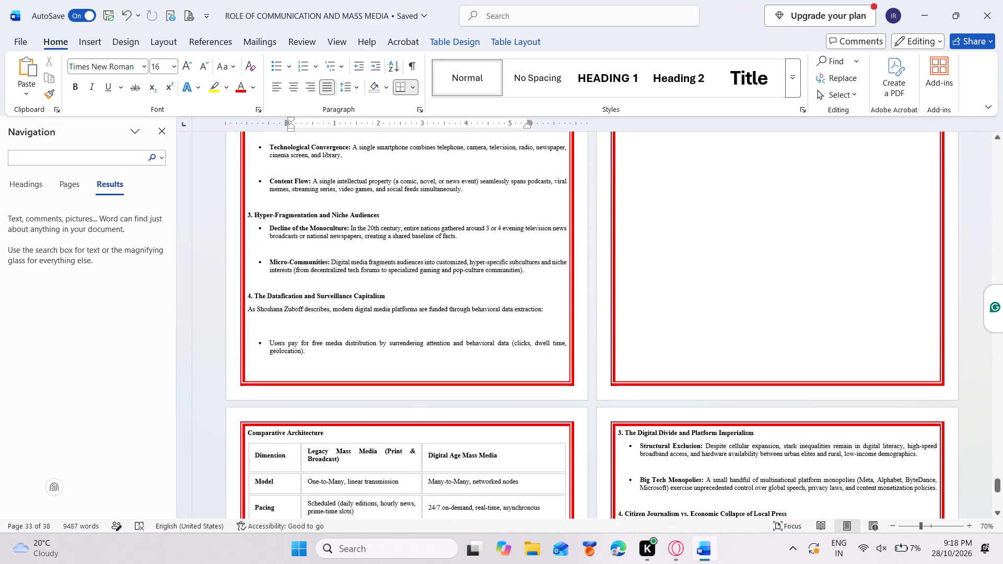
{"action": "left_click", "coordinate": [249, 436]}
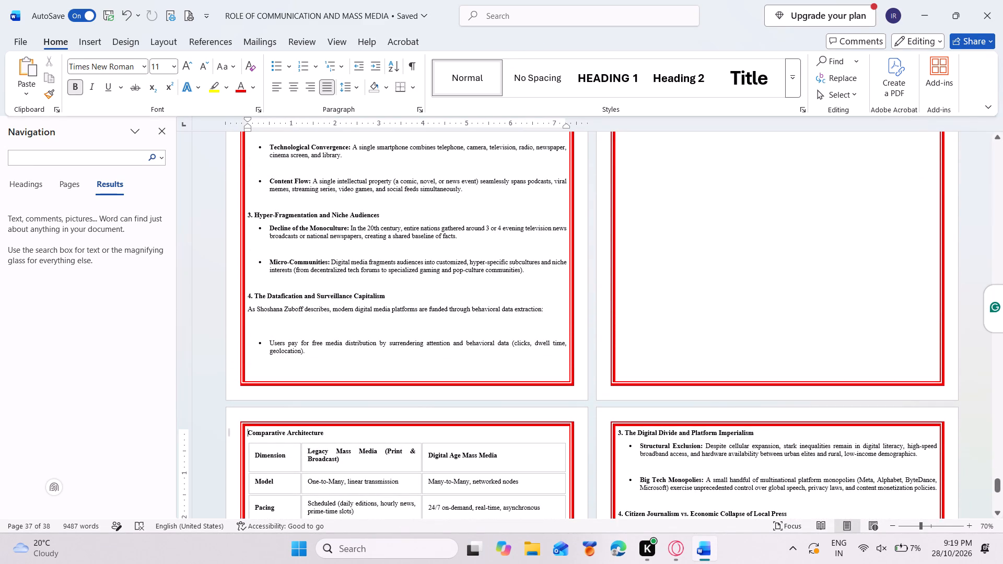
{"action": "key", "text": "BackSpace"}
{"action": "key", "text": "BackSpace"}
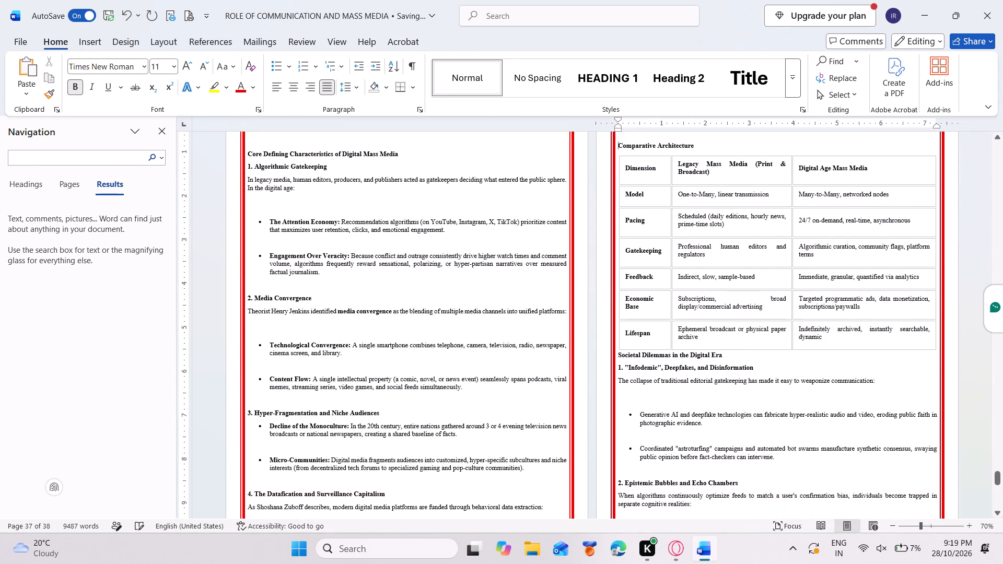
Review the remaining pages through section 16, Conclusion, and return to the title page.
{"action": "scroll", "coordinate": [249, 436], "scroll_direction": "down", "scroll_amount": 2}
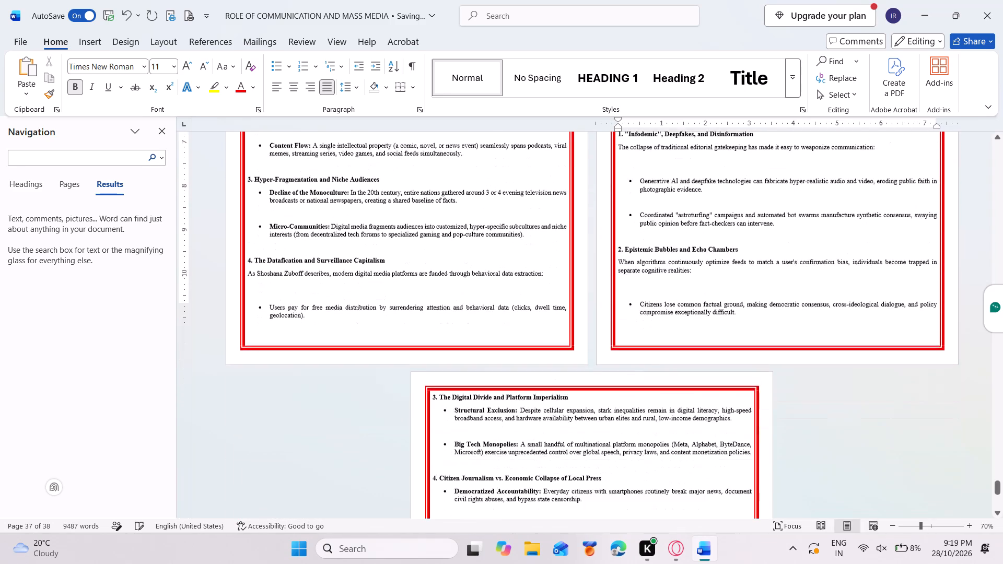
{"action": "scroll", "coordinate": [249, 436], "scroll_direction": "down", "scroll_amount": 1}
{"action": "scroll", "coordinate": [249, 436], "scroll_direction": "up", "scroll_amount": 5}
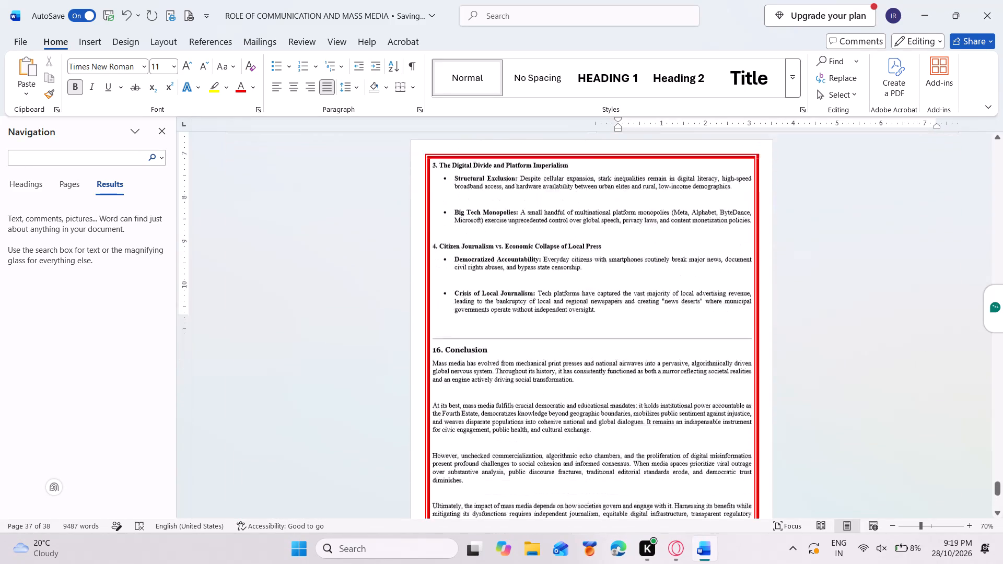
{"action": "scroll", "coordinate": [249, 436], "scroll_direction": "up", "scroll_amount": 4}
{"action": "scroll", "coordinate": [249, 436], "scroll_direction": "up", "scroll_amount": 20}
{"action": "scroll", "coordinate": [249, 436], "scroll_direction": "up", "scroll_amount": 20}
{"action": "scroll", "coordinate": [249, 436], "scroll_direction": "up", "scroll_amount": 4}
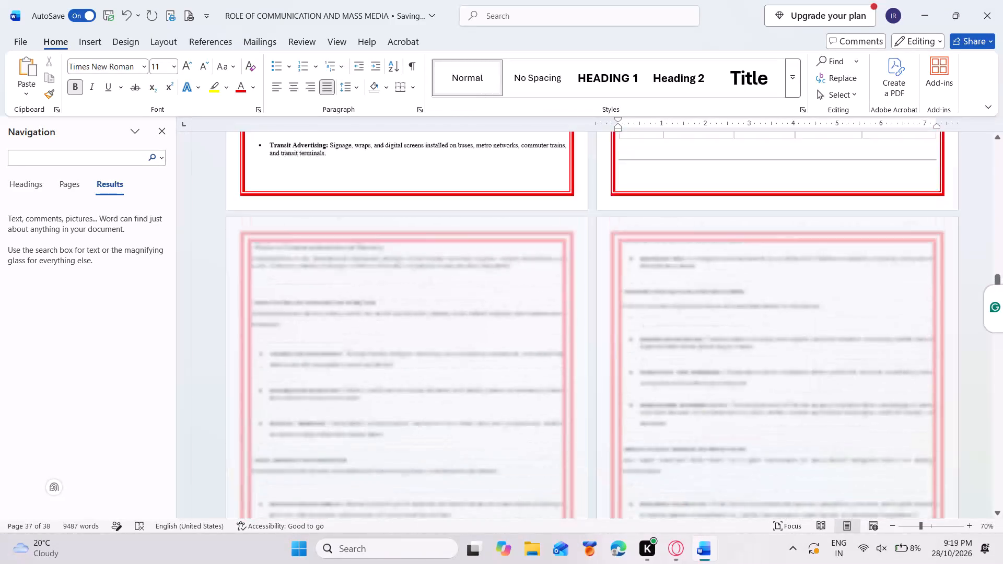
{"action": "scroll", "coordinate": [249, 436], "scroll_direction": "up", "scroll_amount": 1}
{"action": "scroll", "coordinate": [438, 338], "scroll_direction": "up", "scroll_amount": 4}
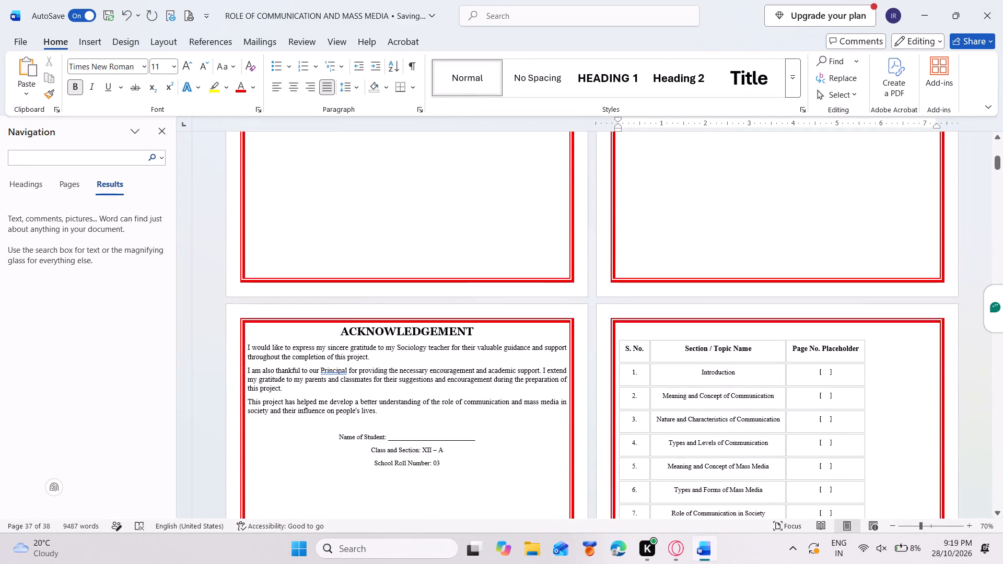
{"action": "scroll", "coordinate": [438, 338], "scroll_direction": "up", "scroll_amount": 4}
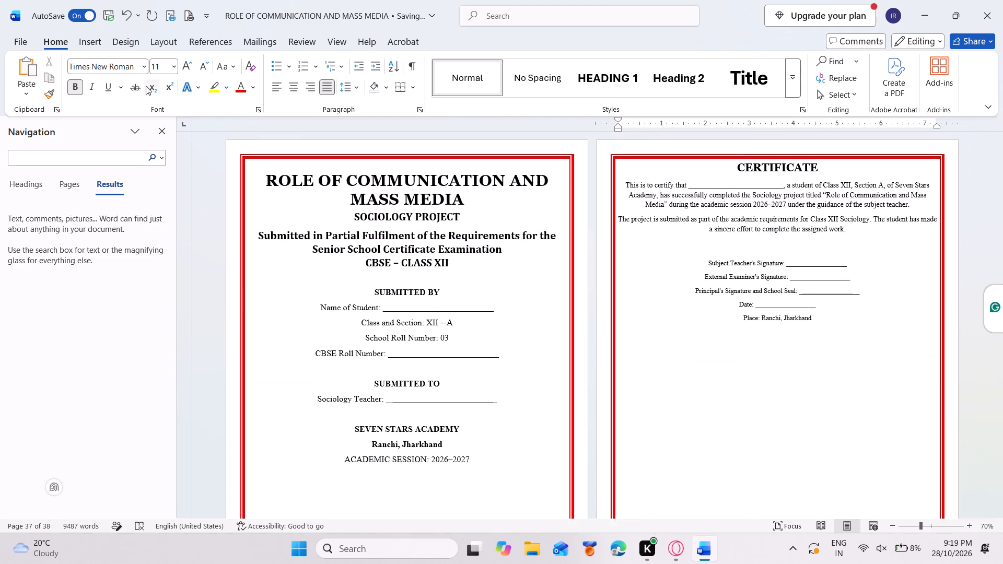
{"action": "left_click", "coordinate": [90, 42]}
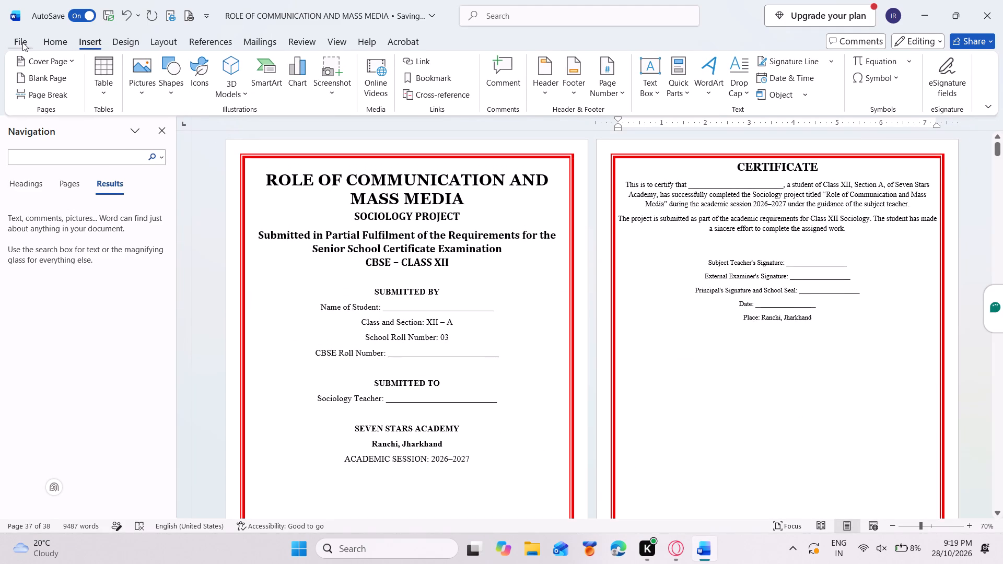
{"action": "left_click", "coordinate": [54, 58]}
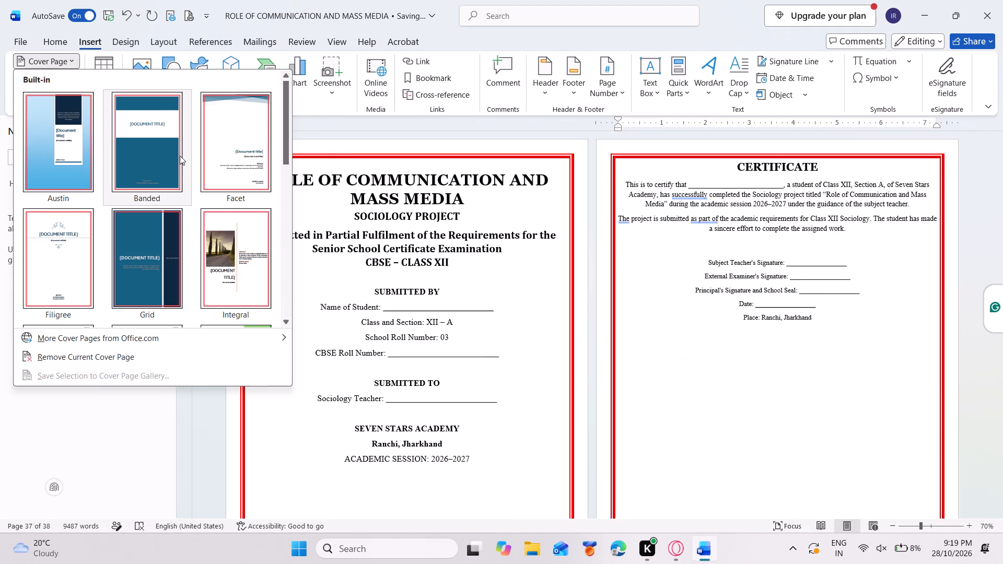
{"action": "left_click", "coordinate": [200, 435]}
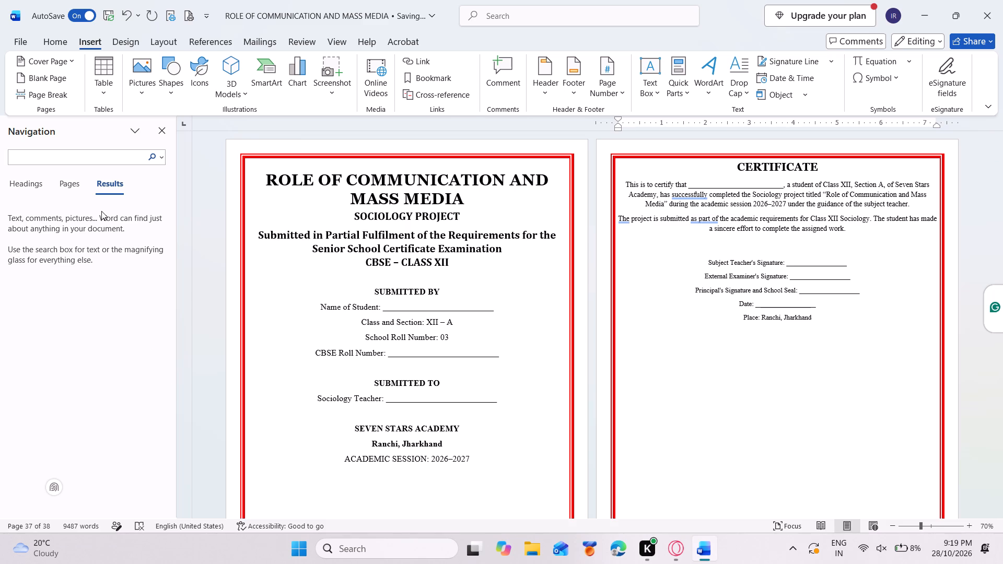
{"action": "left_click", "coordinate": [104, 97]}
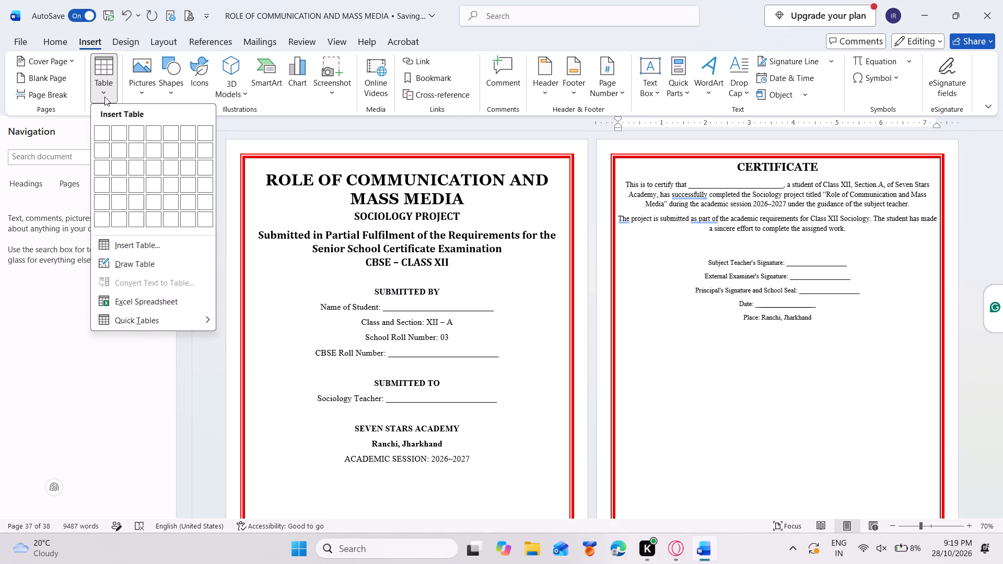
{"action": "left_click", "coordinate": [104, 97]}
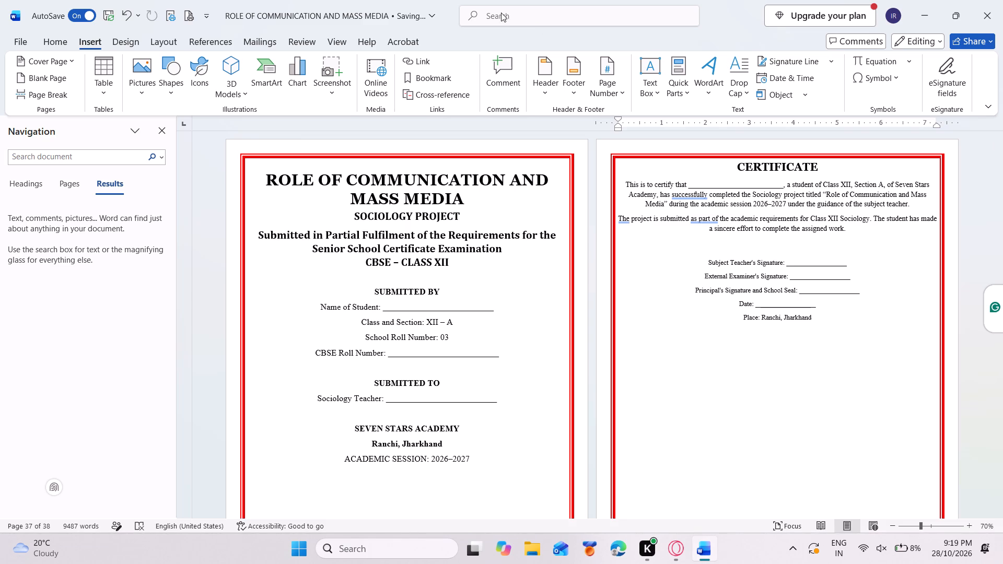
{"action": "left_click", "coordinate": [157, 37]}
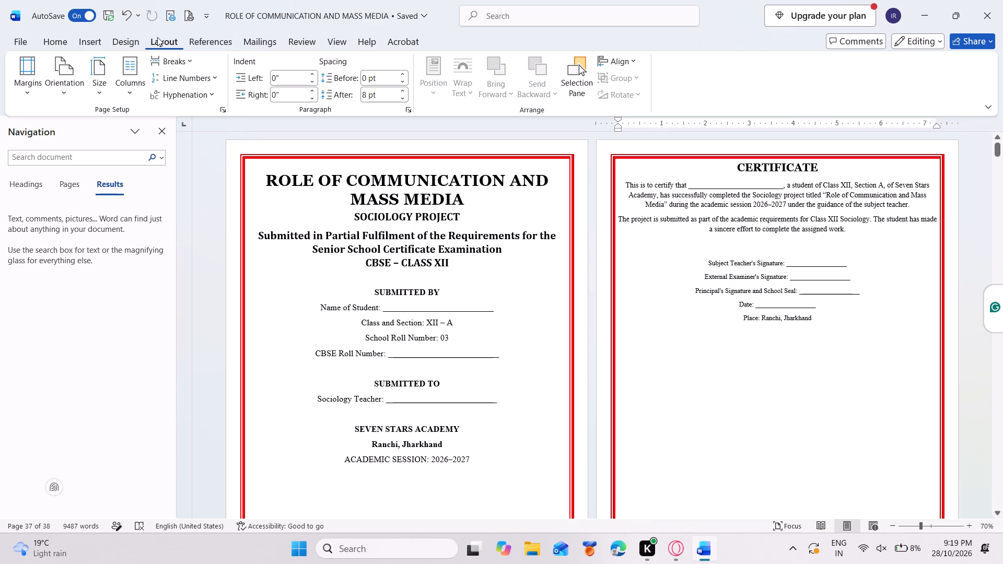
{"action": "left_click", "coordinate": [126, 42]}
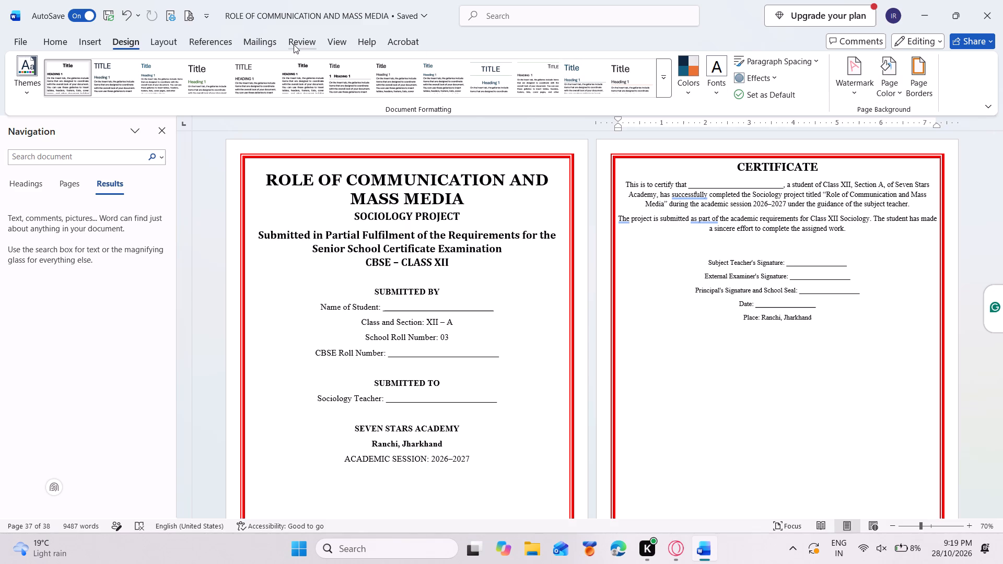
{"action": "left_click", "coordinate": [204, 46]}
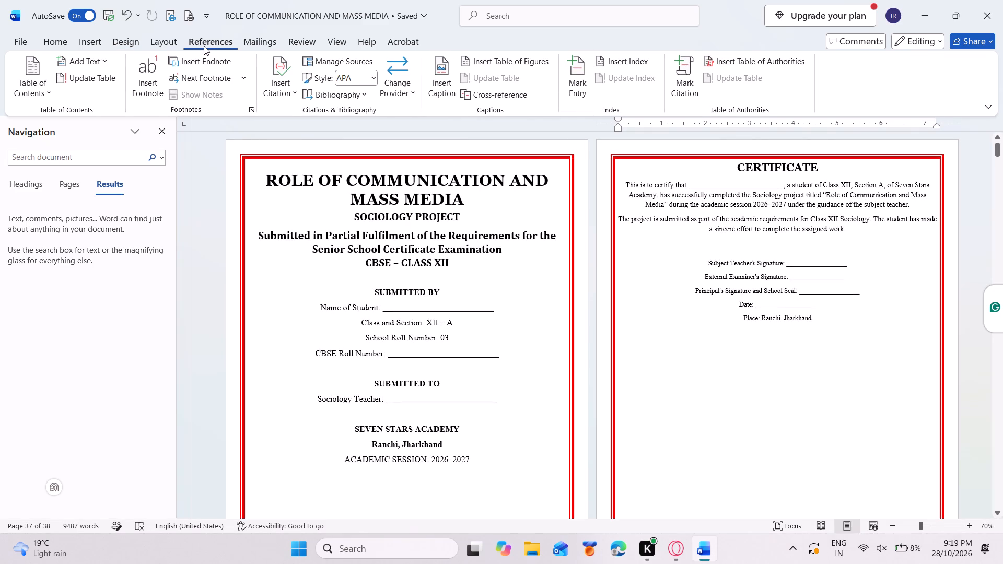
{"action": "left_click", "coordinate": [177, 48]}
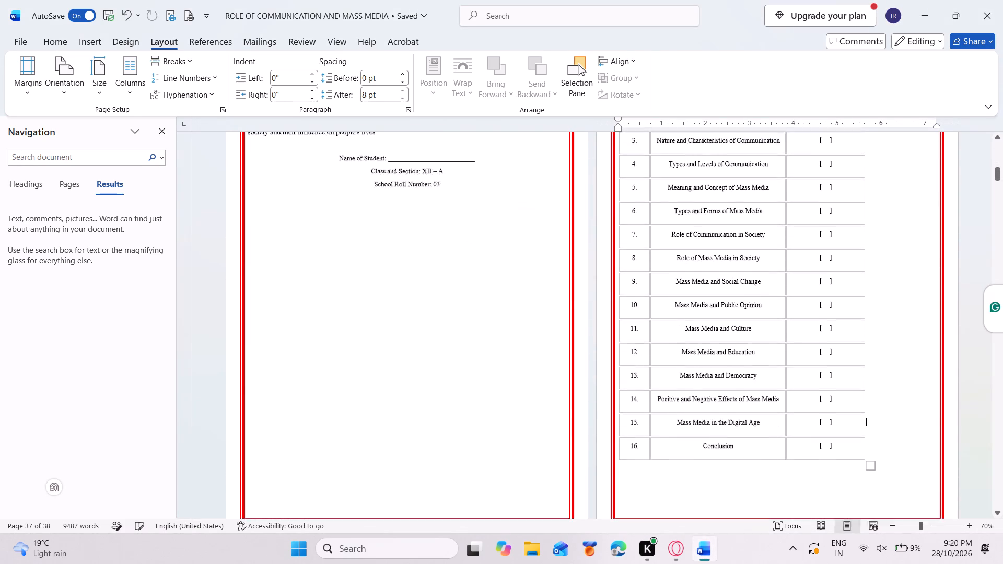
{"action": "scroll", "coordinate": [868, 465], "scroll_direction": "down", "scroll_amount": 1}
{"action": "left_click", "coordinate": [845, 426]}
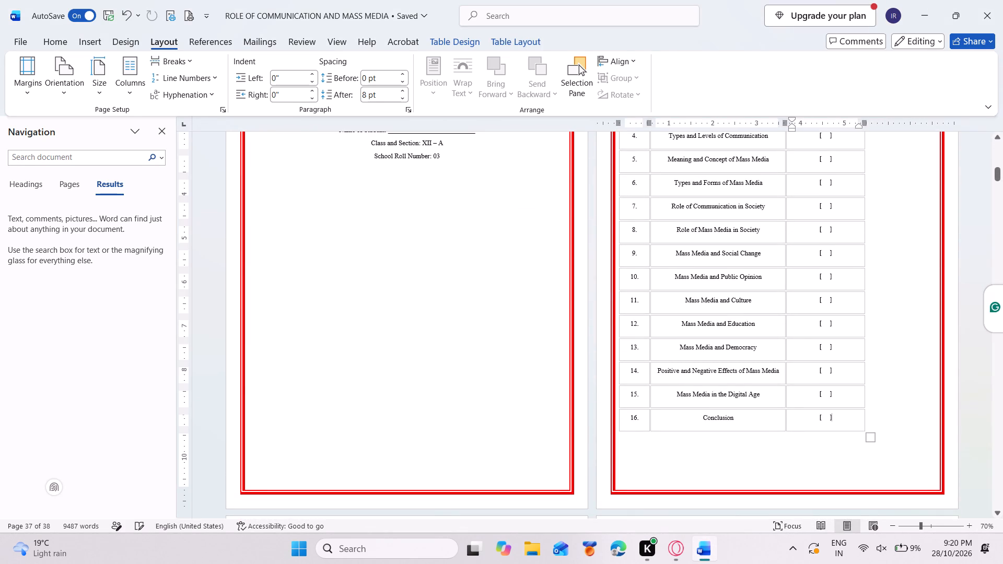
{"action": "key", "text": "BackSpace"}
{"action": "key", "text": "BackSpace"}
{"action": "key", "text": "BackSpace"}
{"action": "key", "text": "BackSpace"}
{"action": "key", "text": "BackSpace"}
{"action": "key", "text": "BackSpace"}
{"action": "key", "text": "BackSpace"}
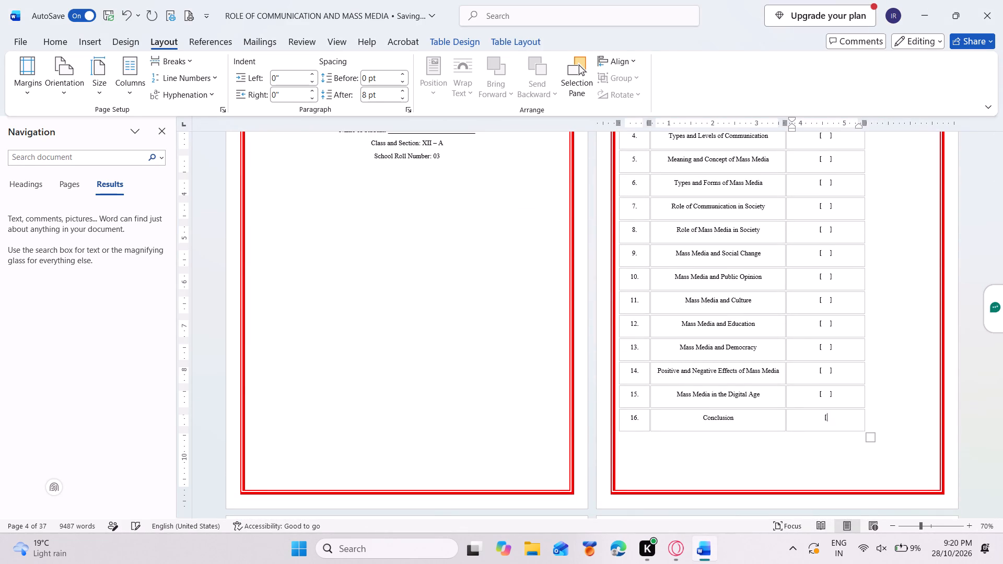
{"action": "key", "text": "BackSpace"}
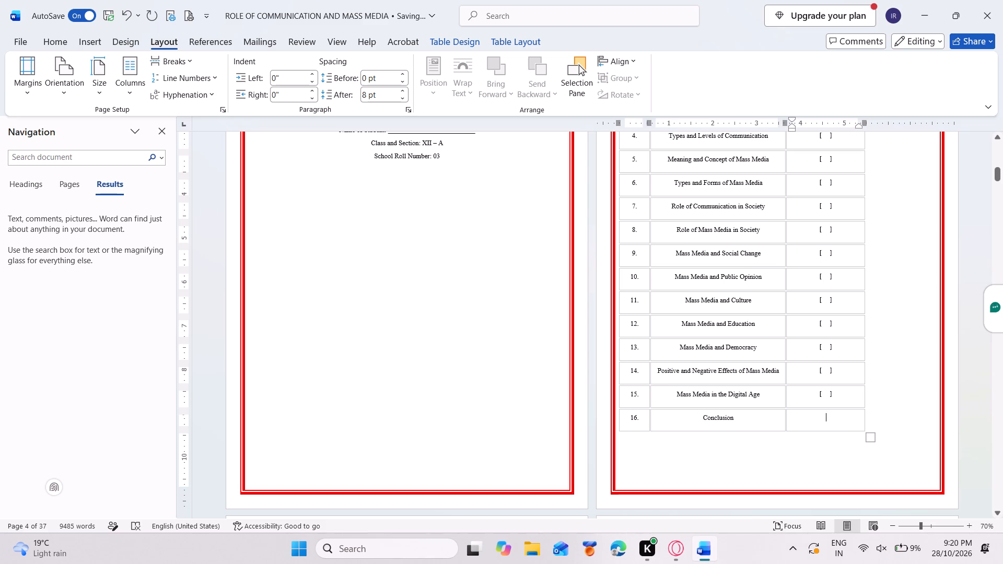
Clear the bracket placeholder from the last column of contents row 15, Mass Media in the Digital Age.
{"action": "key", "text": "Up"}
{"action": "key", "text": "Right"}
{"action": "key", "text": "Right"}
{"action": "key", "text": "Right"}
{"action": "key", "text": "Right"}
{"action": "key", "text": "BackSpace"}
{"action": "key", "text": "BackSpace"}
{"action": "key", "text": "BackSpace"}
{"action": "key", "text": "BackSpace"}
{"action": "key", "text": "BackSpace"}
{"action": "key", "text": "BackSpace"}
{"action": "key", "text": "BackSpace"}
{"action": "key", "text": "BackSpace"}
{"action": "key", "text": "BackSpace"}
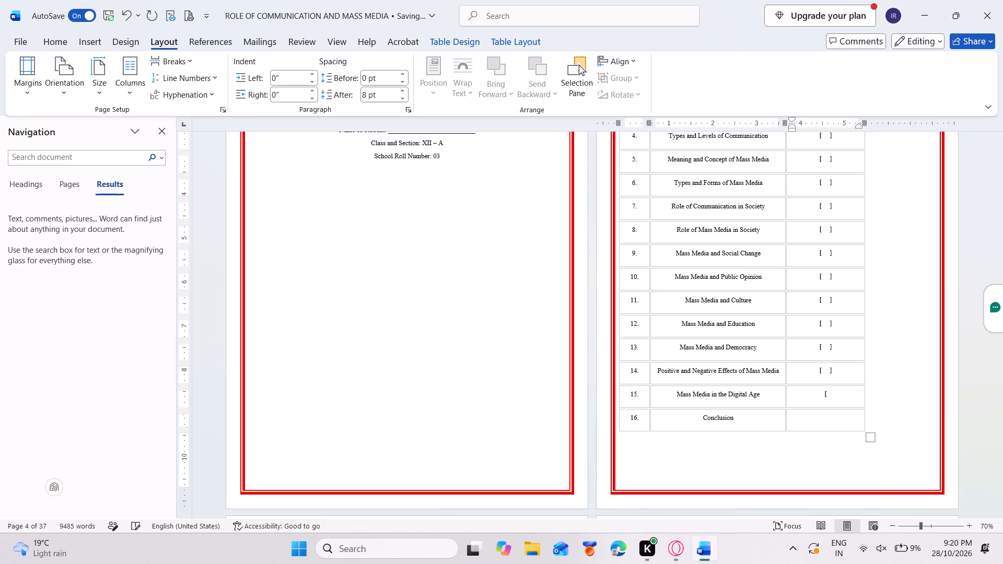
{"action": "key", "text": "Up"}
{"action": "key", "text": "Down"}
{"action": "key", "text": "BackSpace"}
Clear the bracket placeholder from the last column of contents row 14, Positive and Negative Effects of Mass Media.
{"action": "key", "text": "Up"}
{"action": "key", "text": "Right"}
{"action": "key", "text": "Right"}
{"action": "key", "text": "Right"}
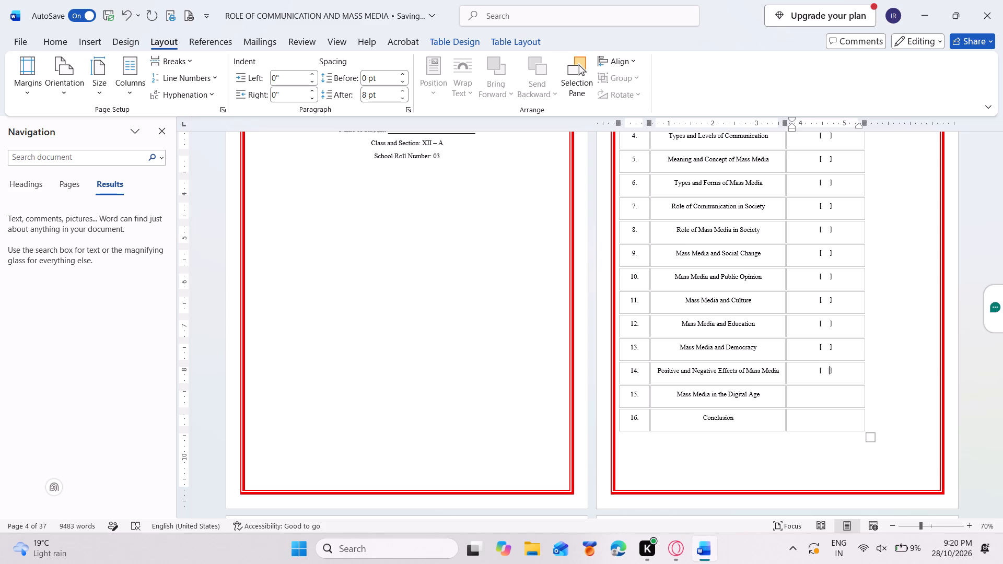
{"action": "key", "text": "Right"}
{"action": "key", "text": "BackSpace"}
{"action": "key", "text": "BackSpace"}
{"action": "key", "text": "BackSpace"}
{"action": "key", "text": "BackSpace"}
{"action": "key", "text": "BackSpace"}
{"action": "key", "text": "BackSpace"}
{"action": "key", "text": "BackSpace"}
{"action": "key", "text": "BackSpace"}
{"action": "key", "text": "BackSpace"}
{"action": "key", "text": "BackSpace"}
{"action": "key", "text": "BackSpace"}
{"action": "key", "text": "BackSpace"}
{"action": "key", "text": "BackSpace"}
{"action": "key", "text": "BackSpace"}
{"action": "key", "text": "BackSpace"}
{"action": "key", "text": "BackSpace"}
{"action": "key", "text": "BackSpace"}
Clear the bracket placeholder from the last column of contents row 13, Mass Media and Democracy.
{"action": "key", "text": "Up"}
{"action": "key", "text": "Right"}
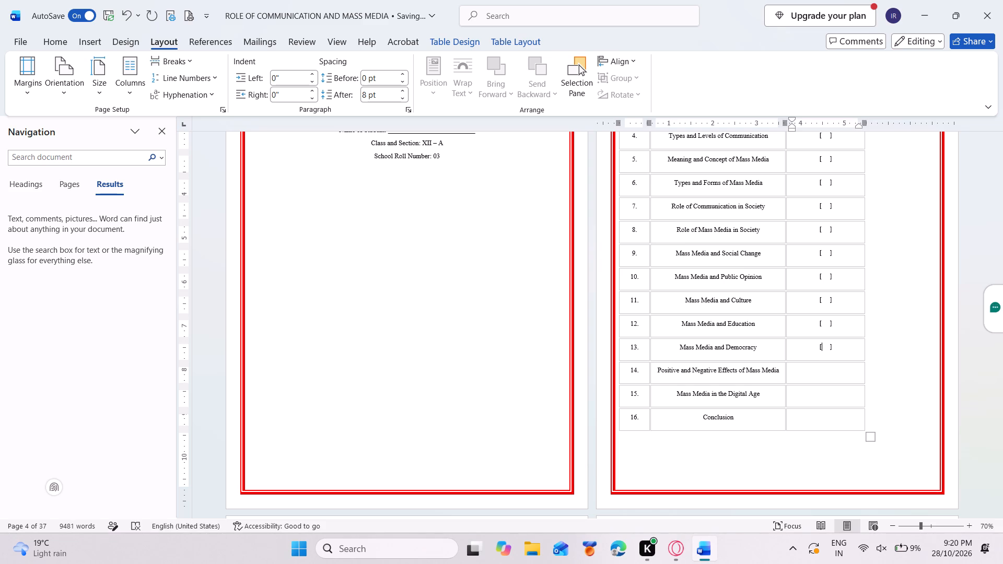
{"action": "key", "text": "Right"}
{"action": "key", "text": "Right"}
{"action": "key", "text": "Right"}
{"action": "key", "text": "Right"}
{"action": "key", "text": "Right"}
{"action": "key", "text": "Right"}
{"action": "key", "text": "Right"}
{"action": "key", "text": "Right"}
{"action": "key", "text": "Right"}
{"action": "key", "text": "Right"}
{"action": "key", "text": "Right"}
{"action": "key", "text": "Right"}
{"action": "key", "text": "Right"}
{"action": "key", "text": "Right"}
{"action": "key", "text": "Left"}
{"action": "key", "text": "Left"}
{"action": "key", "text": "Left"}
{"action": "key", "text": "Left"}
{"action": "key", "text": "Left"}
{"action": "key", "text": "Left"}
{"action": "key", "text": "Left"}
{"action": "key", "text": "Left"}
{"action": "key", "text": "Left"}
{"action": "key", "text": "Left"}
{"action": "key", "text": "Right"}
{"action": "key", "text": "Right"}
{"action": "key", "text": "Right"}
{"action": "key", "text": "BackSpace"}
{"action": "key", "text": "BackSpace"}
{"action": "key", "text": "BackSpace"}
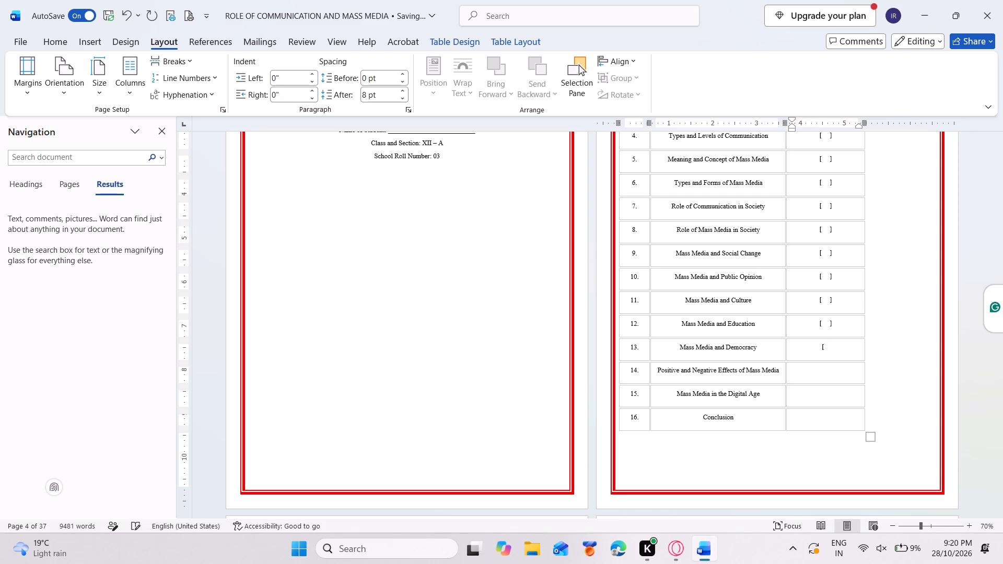
{"action": "key", "text": "BackSpace"}
{"action": "key", "text": "BackSpace"}
{"action": "key", "text": "BackSpace"}
{"action": "key", "text": "BackSpace"}
{"action": "key", "text": "BackSpace"}
Clear the bracket placeholder from the last column of contents row 12, Mass Media and Education.
{"action": "key", "text": "Up"}
{"action": "key", "text": "Right"}
{"action": "key", "text": "Right"}
{"action": "key", "text": "Right"}
{"action": "key", "text": "Right"}
{"action": "key", "text": "BackSpace"}
{"action": "key", "text": "BackSpace"}
{"action": "key", "text": "BackSpace"}
{"action": "key", "text": "BackSpace"}
{"action": "key", "text": "BackSpace"}
{"action": "key", "text": "BackSpace"}
{"action": "key", "text": "BackSpace"}
{"action": "key", "text": "BackSpace"}
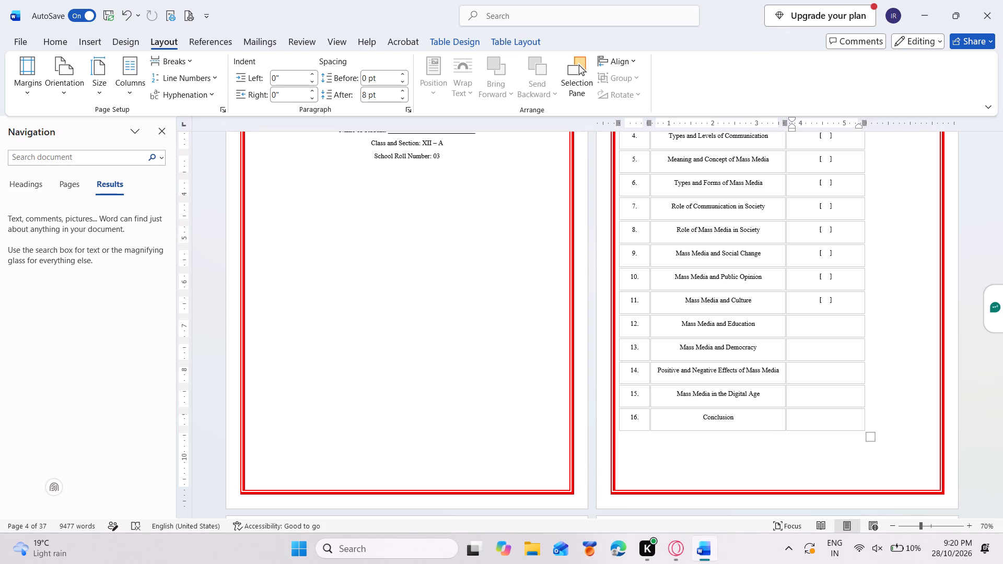
Clear the bracket placeholder from the last column of contents row 11, Mass Media and Culture.
{"action": "key", "text": "Up"}
{"action": "key", "text": "Right"}
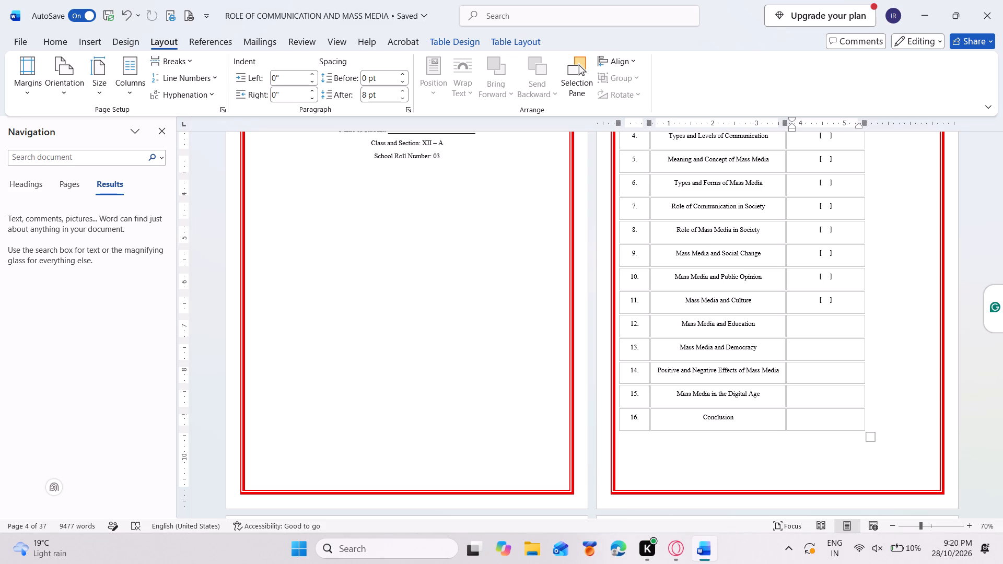
{"action": "key", "text": "Right"}
{"action": "key", "text": "Right"}
{"action": "key", "text": "Right"}
{"action": "key", "text": "BackSpace"}
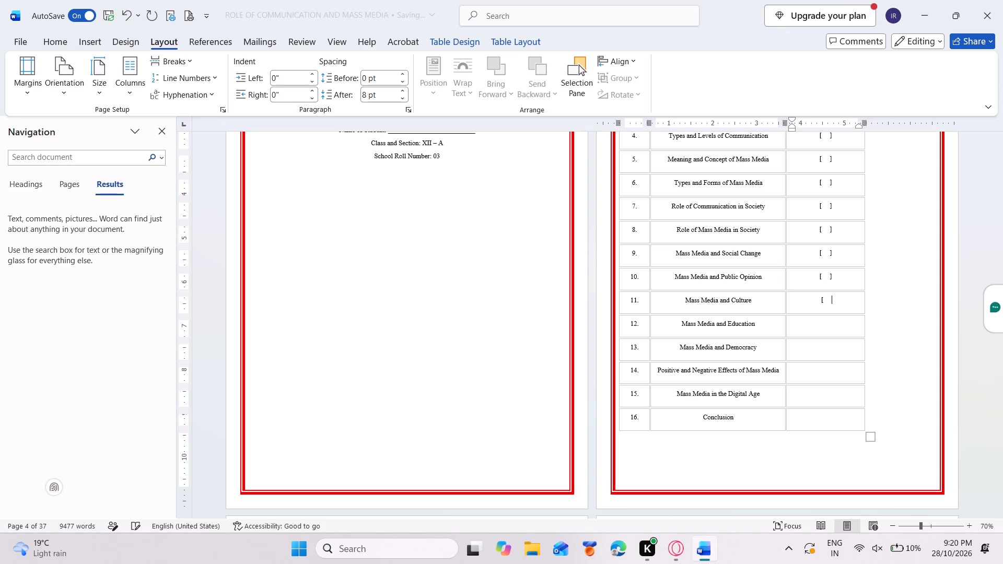
{"action": "key", "text": "BackSpace"}
{"action": "key", "text": "BackSpace"}
{"action": "key", "text": "BackSpace"}
{"action": "key", "text": "BackSpace"}
{"action": "key", "text": "BackSpace"}
{"action": "key", "text": "BackSpace"}
{"action": "key", "text": "BackSpace"}
{"action": "key", "text": "BackSpace"}
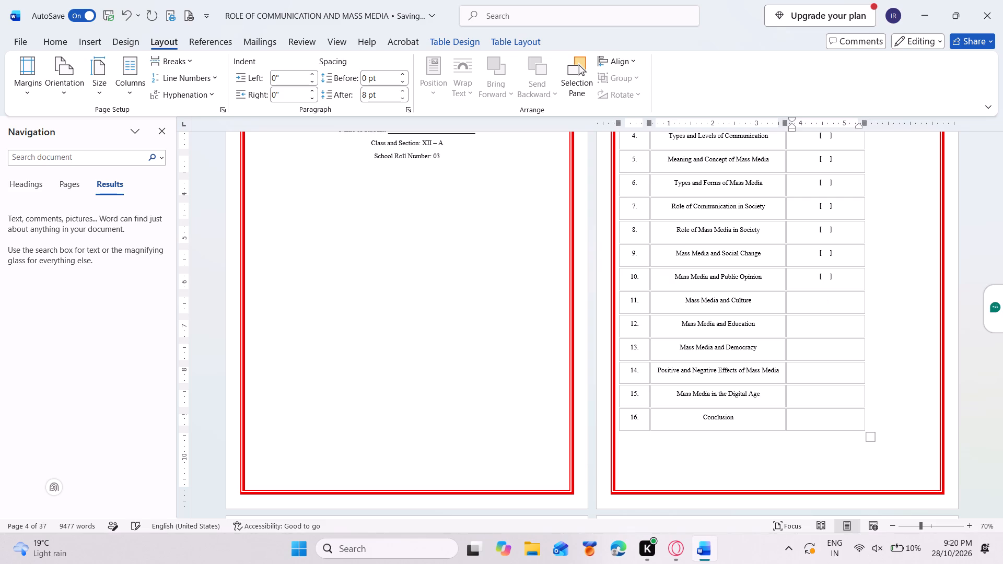
Clear the bracket placeholder from the last column of contents row 10, Mass Media and Public Opinion.
{"action": "key", "text": "Up"}
{"action": "key", "text": "Right"}
{"action": "key", "text": "Right"}
{"action": "key", "text": "Right"}
{"action": "key", "text": "Right"}
{"action": "key", "text": "BackSpace"}
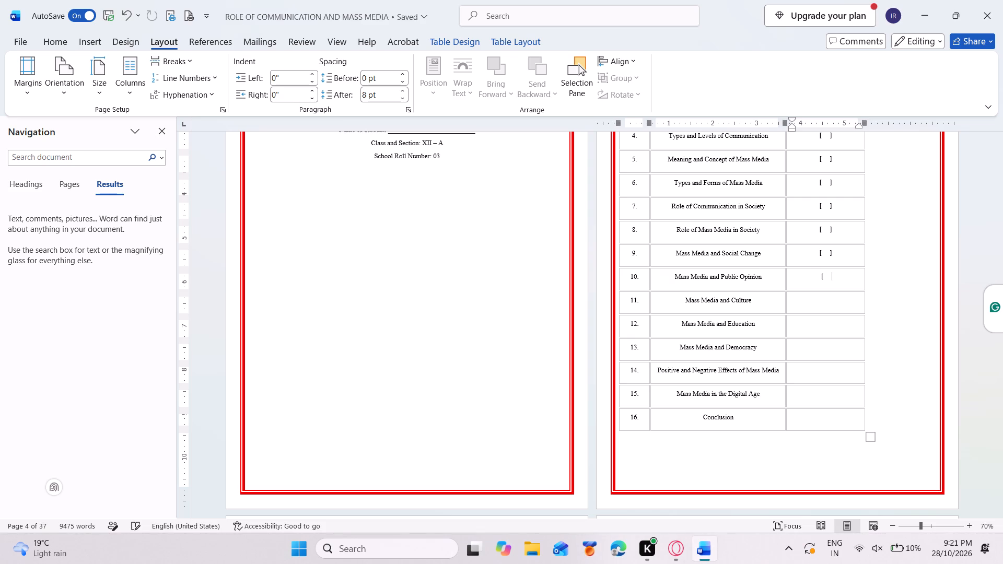
{"action": "key", "text": "BackSpace"}
{"action": "key", "text": "BackSpace"}
{"action": "key", "text": "BackSpace"}
{"action": "key", "text": "BackSpace"}
{"action": "key", "text": "BackSpace"}
{"action": "key", "text": "BackSpace"}
{"action": "key", "text": "BackSpace"}
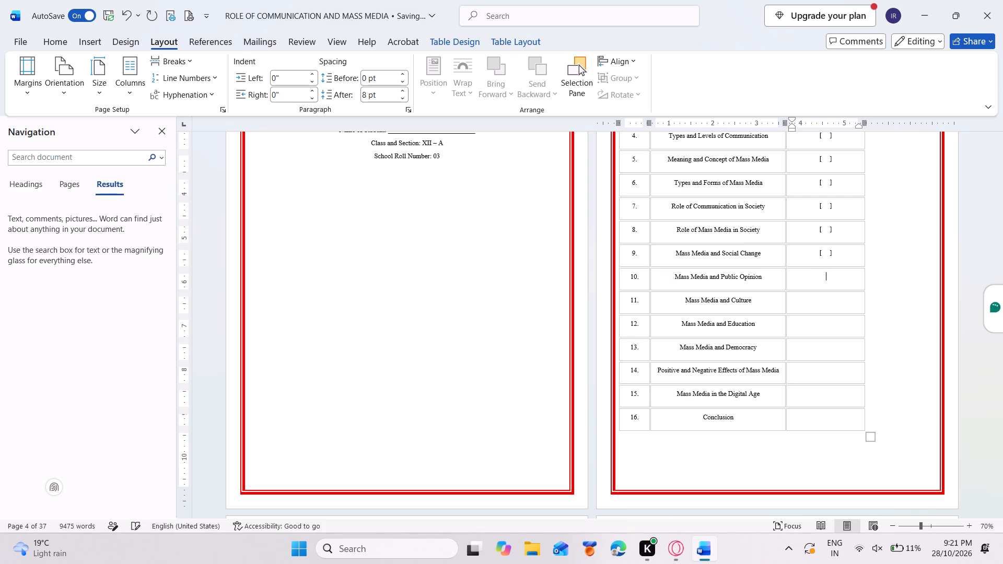
Clear the bracket placeholder from the last column of contents row 9, Mass Media and Social Change.
{"action": "key", "text": "Up"}
{"action": "key", "text": "Right"}
{"action": "key", "text": "Right"}
{"action": "key", "text": "Right"}
{"action": "key", "text": "Right"}
{"action": "key", "text": "BackSpace"}
{"action": "key", "text": "BackSpace"}
{"action": "key", "text": "BackSpace"}
{"action": "key", "text": "BackSpace"}
{"action": "key", "text": "BackSpace"}
{"action": "key", "text": "BackSpace"}
{"action": "key", "text": "BackSpace"}
{"action": "key", "text": "BackSpace"}
Clear the bracket placeholder from the last column of contents row 8, Role of Mass Media in Society.
{"action": "key", "text": "Up"}
{"action": "key", "text": "Right"}
{"action": "key", "text": "Right"}
{"action": "key", "text": "Right"}
{"action": "key", "text": "Right"}
{"action": "key", "text": "BackSpace"}
{"action": "key", "text": "BackSpace"}
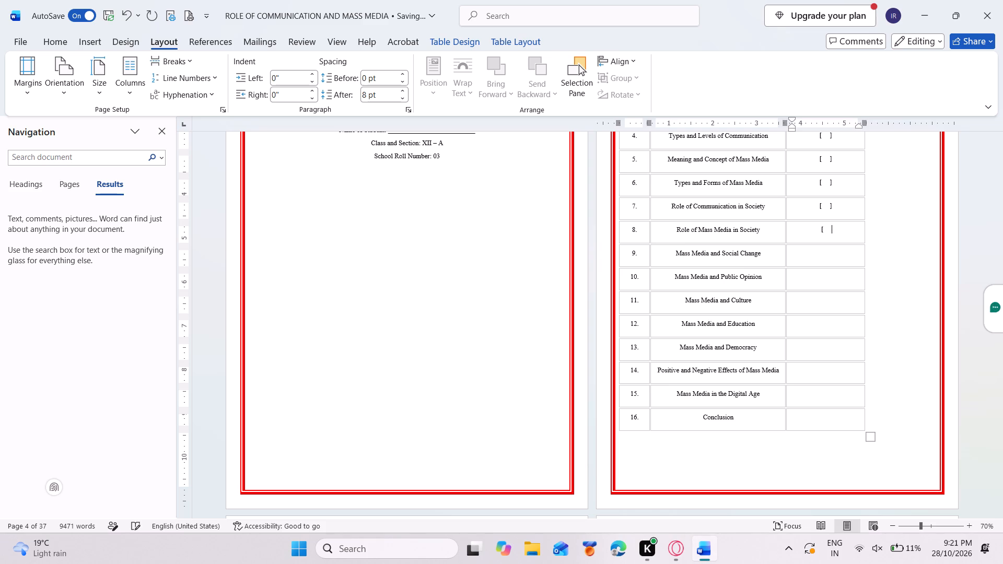
{"action": "key", "text": "BackSpace"}
{"action": "key", "text": "BackSpace"}
{"action": "key", "text": "BackSpace"}
{"action": "key", "text": "BackSpace"}
{"action": "key", "text": "BackSpace"}
{"action": "key", "text": "BackSpace"}
Clear the bracket placeholder from the last column of contents row 7, Role of Communication in Society.
{"action": "key", "text": "Up"}
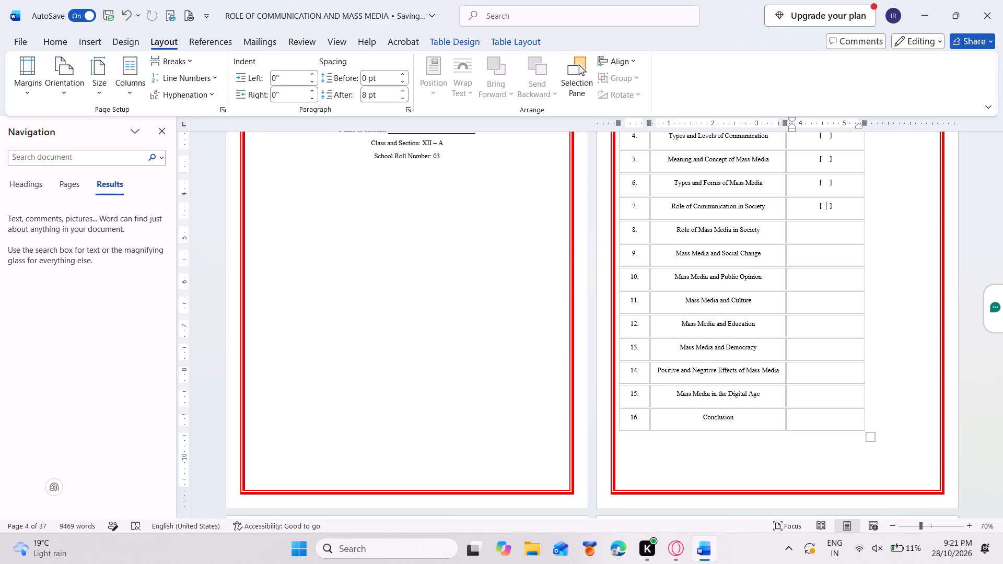
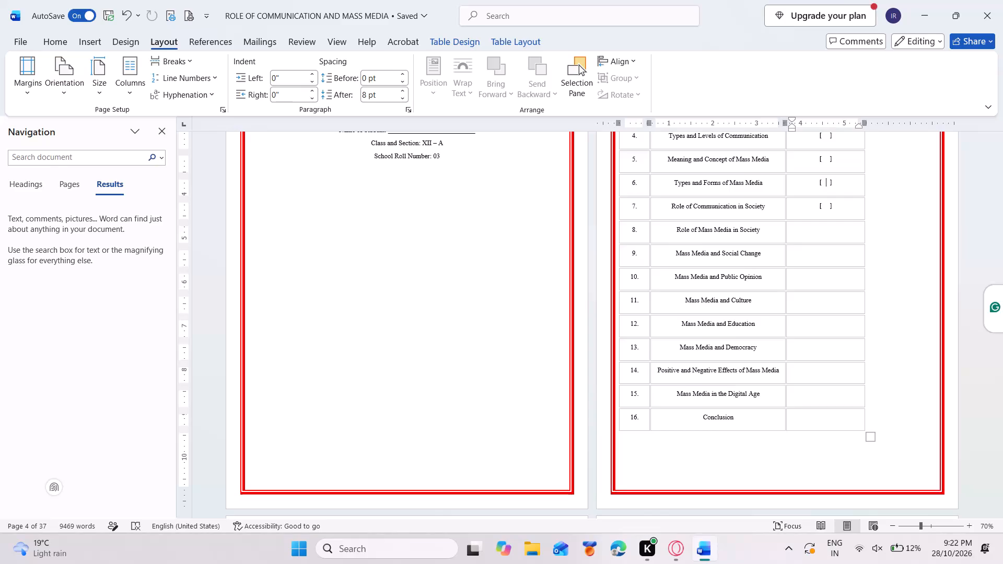
Clear the bracket placeholders from the last column of contents rows 7, 6, 5 and 4, working upward from Role of Communication in Society.
{"action": "key", "text": "Down"}
{"action": "key", "text": "Up"}
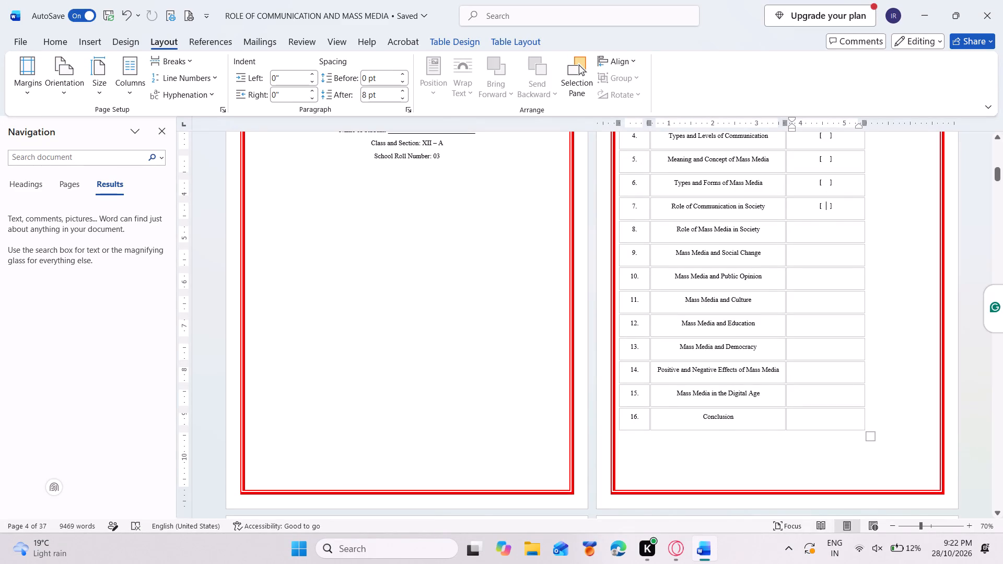
{"action": "scroll", "coordinate": [884, 391], "scroll_direction": "up", "scroll_amount": 2}
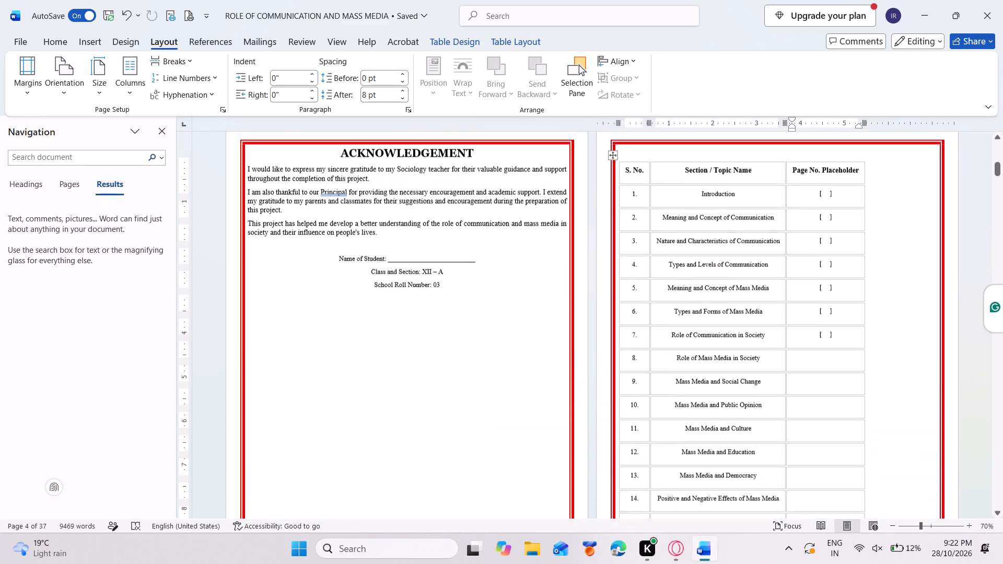
{"action": "left_click_drag", "start_coordinate": [833, 344], "coordinate": [819, 346]}
{"action": "key", "text": "BackSpace"}
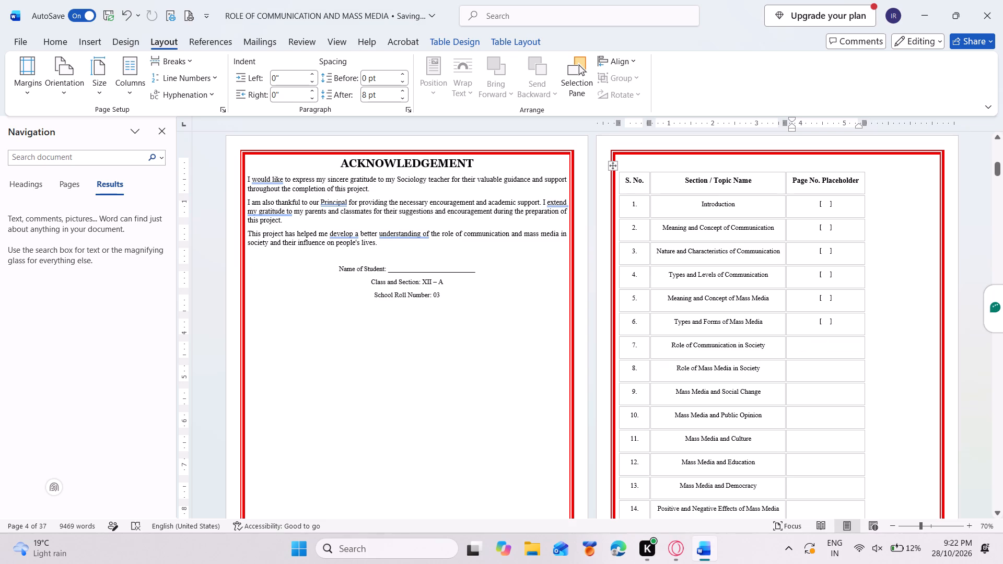
{"action": "left_click_drag", "start_coordinate": [833, 321], "coordinate": [815, 321]}
{"action": "key", "text": "BackSpace"}
{"action": "left_click_drag", "start_coordinate": [833, 298], "coordinate": [816, 298]}
{"action": "key", "text": "BackSpace"}
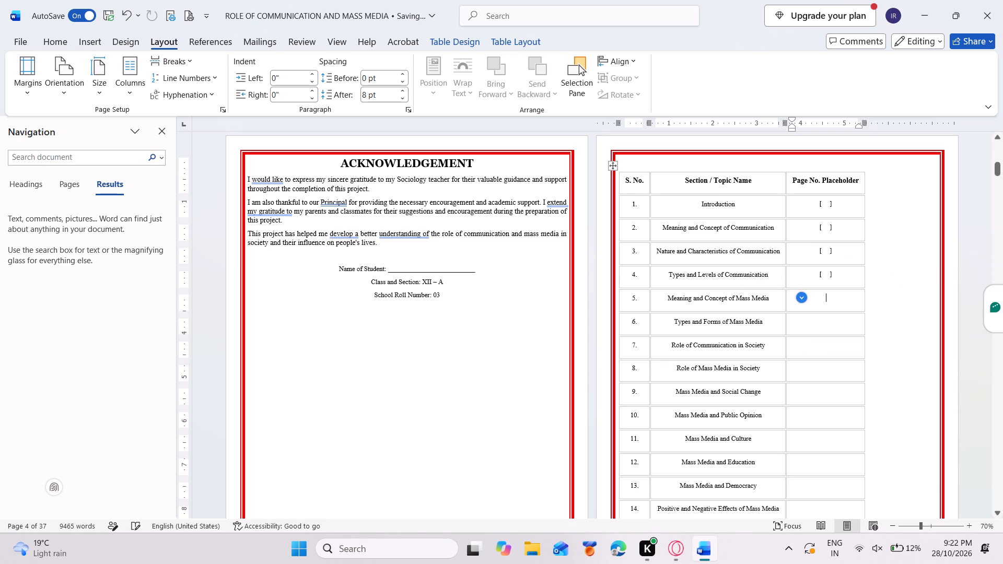
{"action": "left_click_drag", "start_coordinate": [835, 274], "coordinate": [817, 274]}
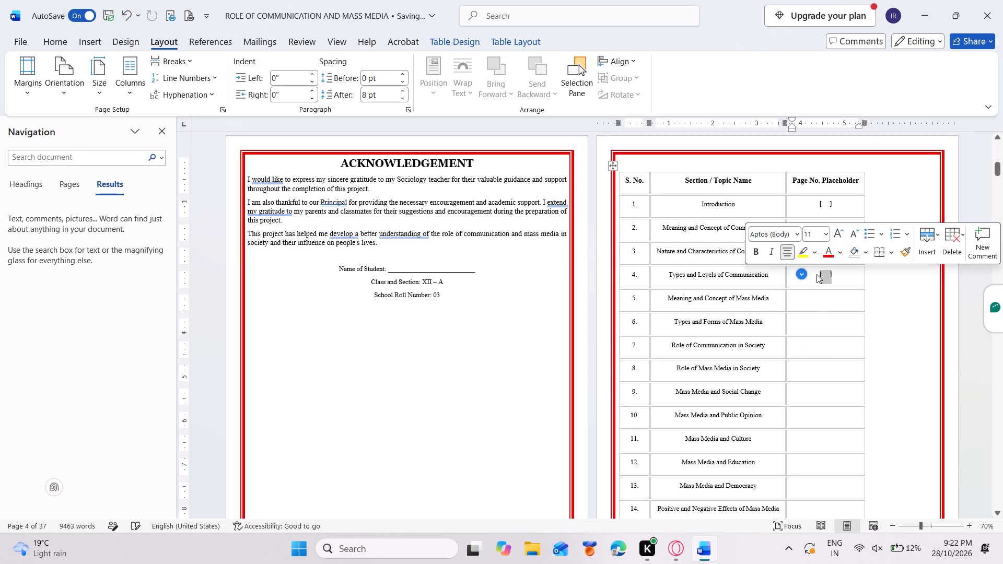
{"action": "key", "text": "BackSpace"}
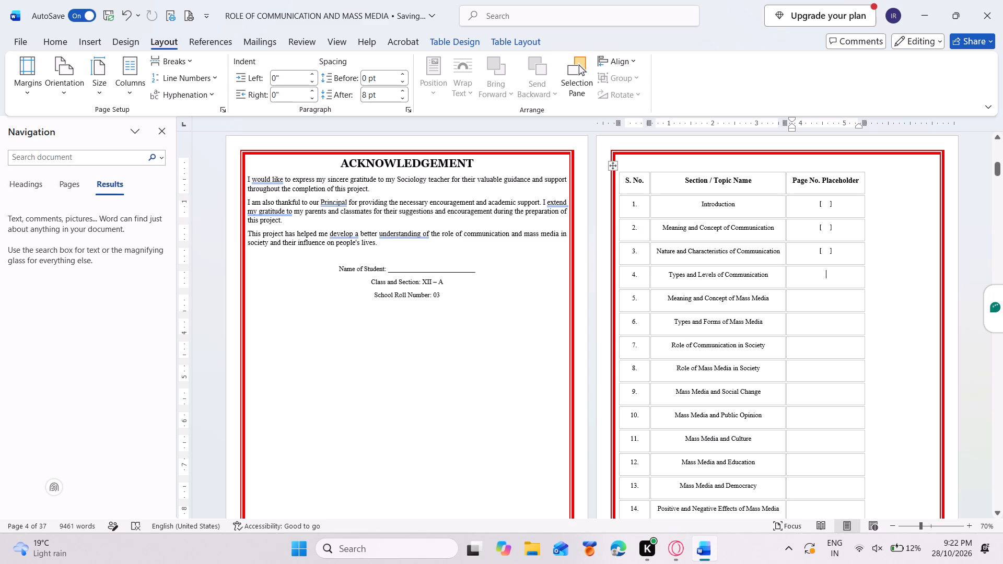
Clear the bracket placeholders from the last column of contents rows 3, 2 and 1, working upward to Introduction.
{"action": "left_click_drag", "start_coordinate": [832, 254], "coordinate": [817, 253]}
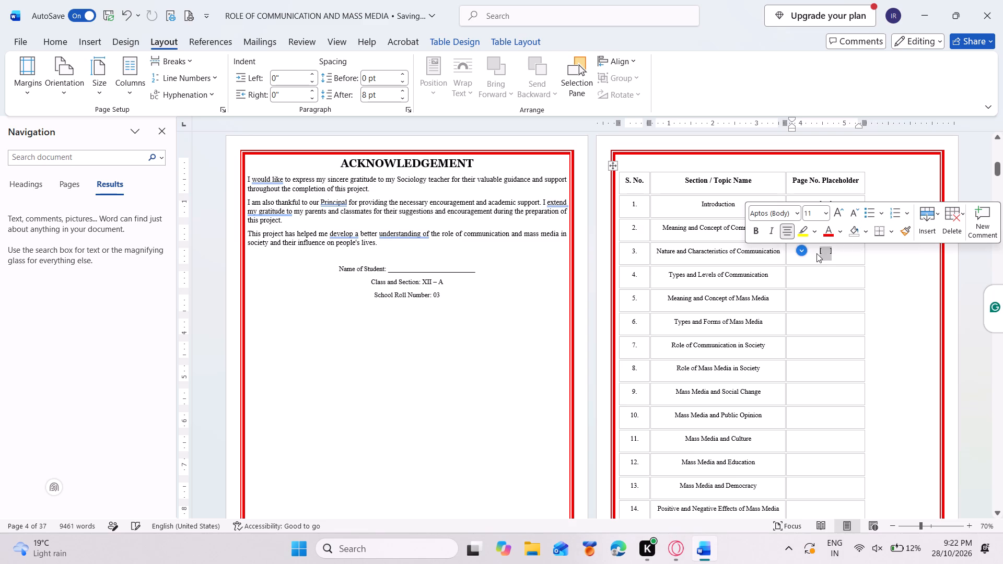
{"action": "key", "text": "BackSpace"}
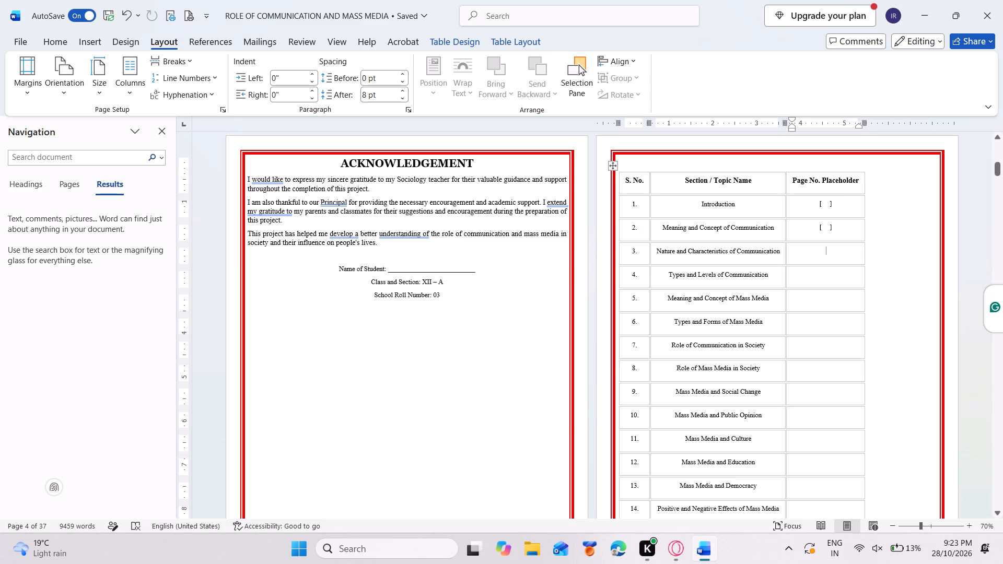
{"action": "left_click_drag", "start_coordinate": [837, 226], "coordinate": [832, 226]}
{"action": "left_click_drag", "start_coordinate": [832, 226], "coordinate": [821, 225]}
{"action": "key", "text": "BackSpace"}
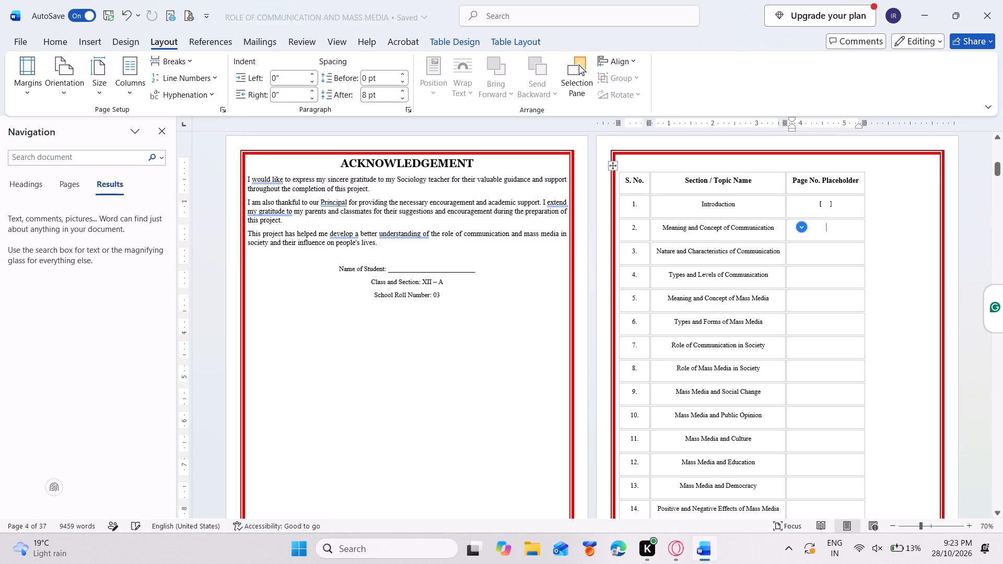
{"action": "left_click_drag", "start_coordinate": [832, 205], "coordinate": [819, 205]}
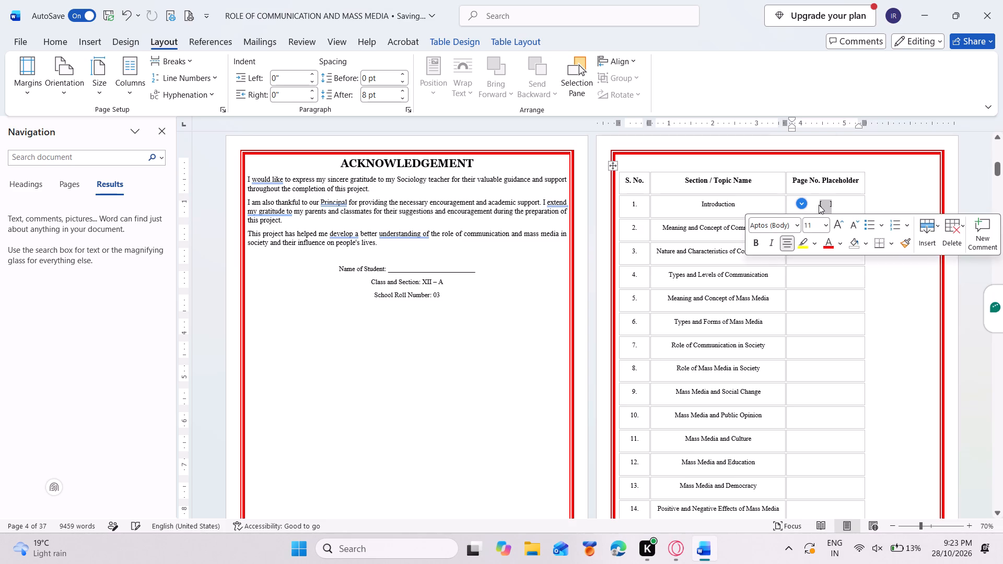
{"action": "key", "text": "BackSpace"}
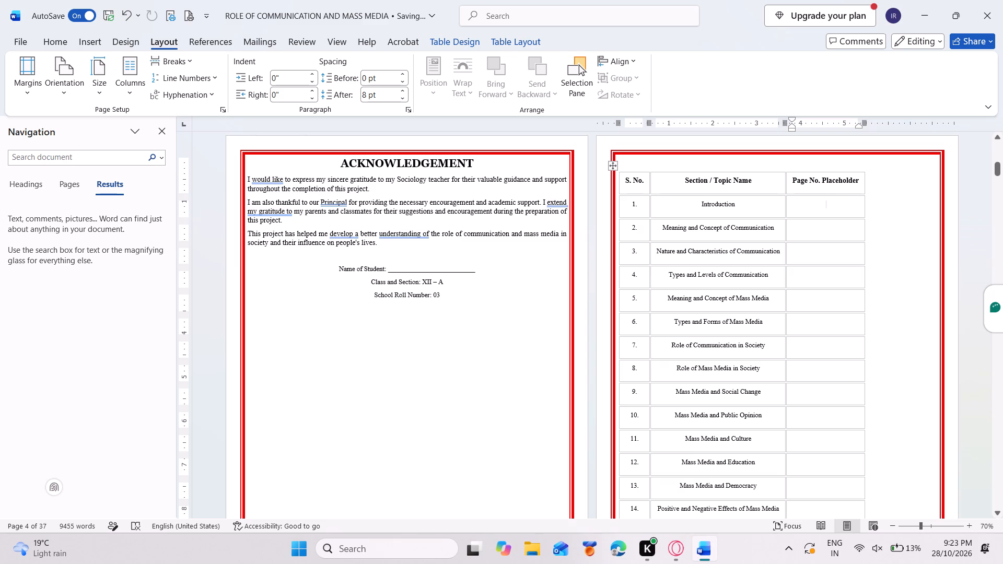
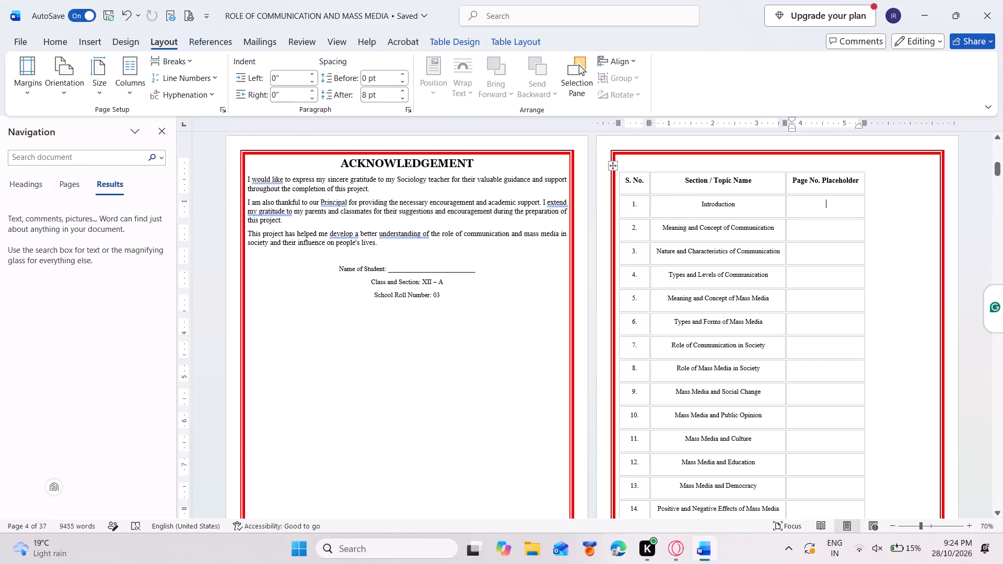
Shorten the contents table's last column header to "Page No." by deleting the word Placeholder.
{"action": "scroll", "coordinate": [872, 266], "scroll_direction": "down", "scroll_amount": 3}
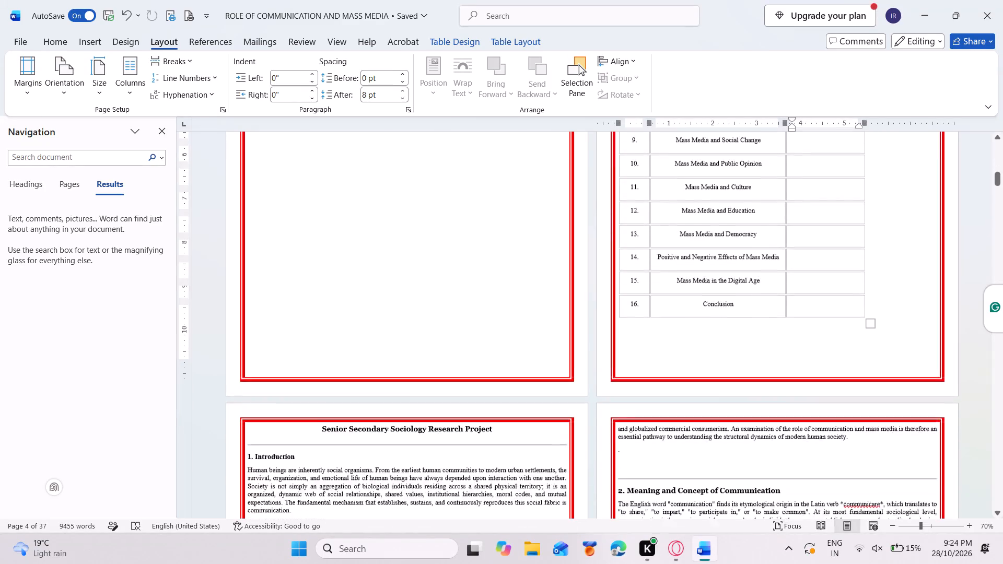
{"action": "scroll", "coordinate": [872, 266], "scroll_direction": "up", "scroll_amount": 4}
{"action": "scroll", "coordinate": [872, 266], "scroll_direction": "down", "scroll_amount": 1}
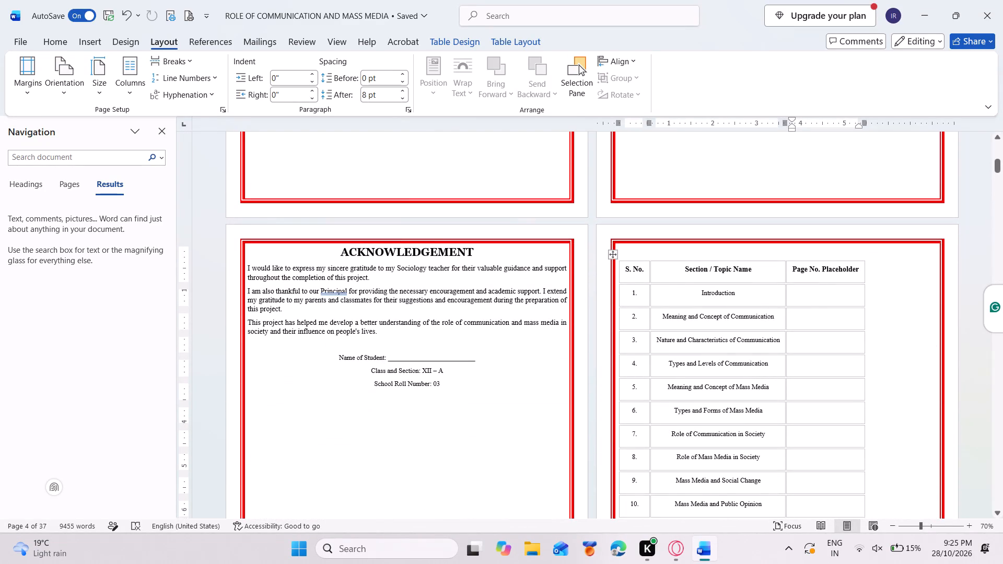
{"action": "left_click", "coordinate": [860, 271]}
{"action": "key", "text": "BackSpace"}
{"action": "key", "text": "BackSpace"}
{"action": "key", "text": "BackSpace"}
{"action": "key", "text": "BackSpace"}
{"action": "key", "text": "BackSpace"}
{"action": "key", "text": "BackSpace"}
{"action": "key", "text": "BackSpace"}
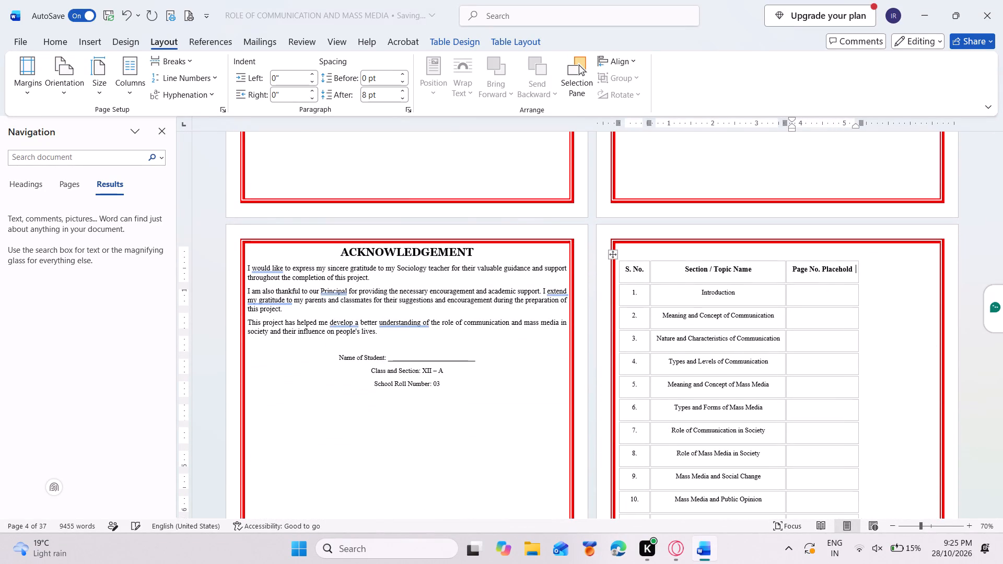
{"action": "key", "text": "BackSpace"}
{"action": "key", "text": "BackSpace"}
{"action": "key", "text": "BackSpace"}
{"action": "key", "text": "BackSpace"}
{"action": "key", "text": "BackSpace"}
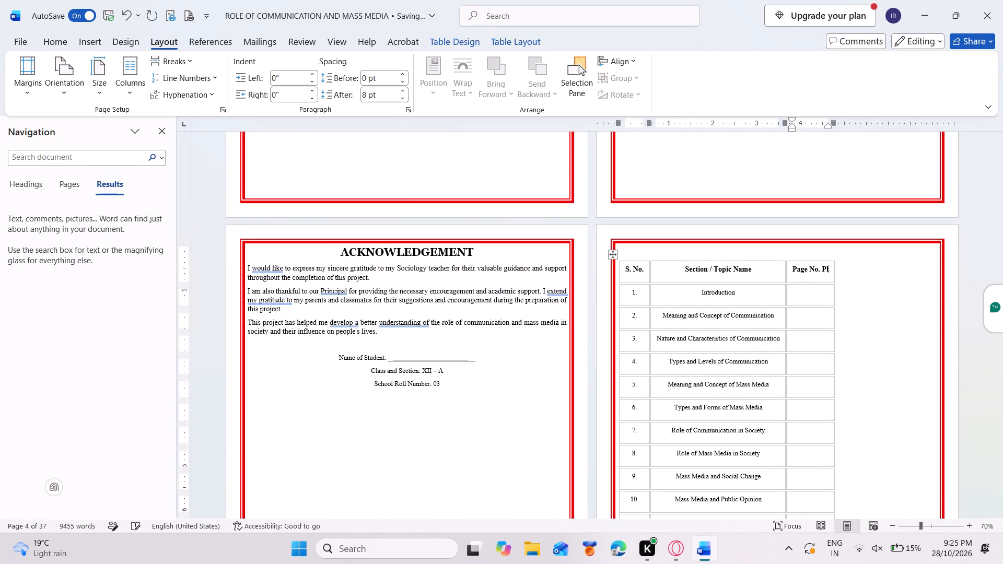
{"action": "key", "text": "BackSpace"}
{"action": "key", "text": "BackSpace"}
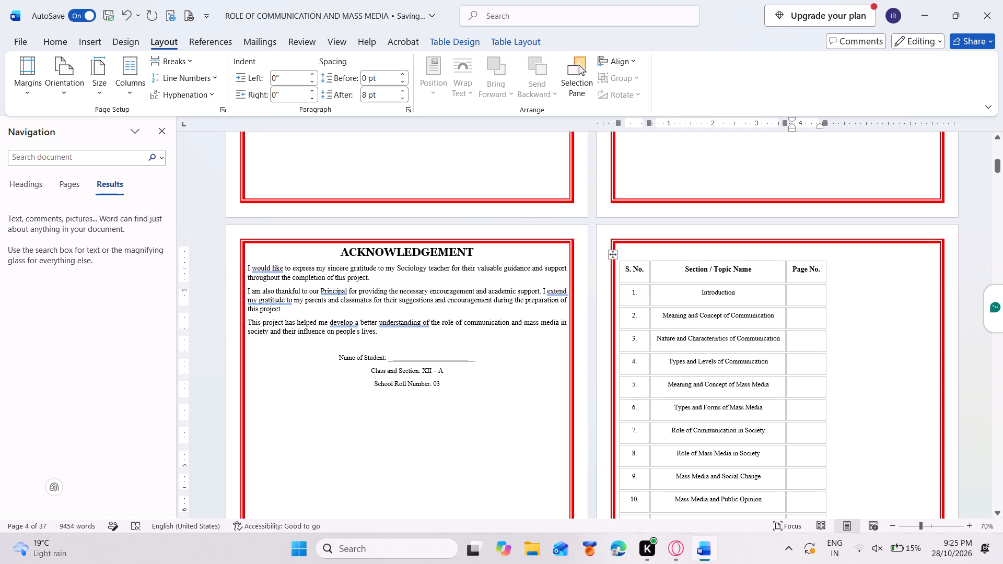
Move the whole contents table away from the page's left border so it sits roughly centred between the borders.
{"action": "left_click_drag", "start_coordinate": [614, 256], "coordinate": [619, 255]}
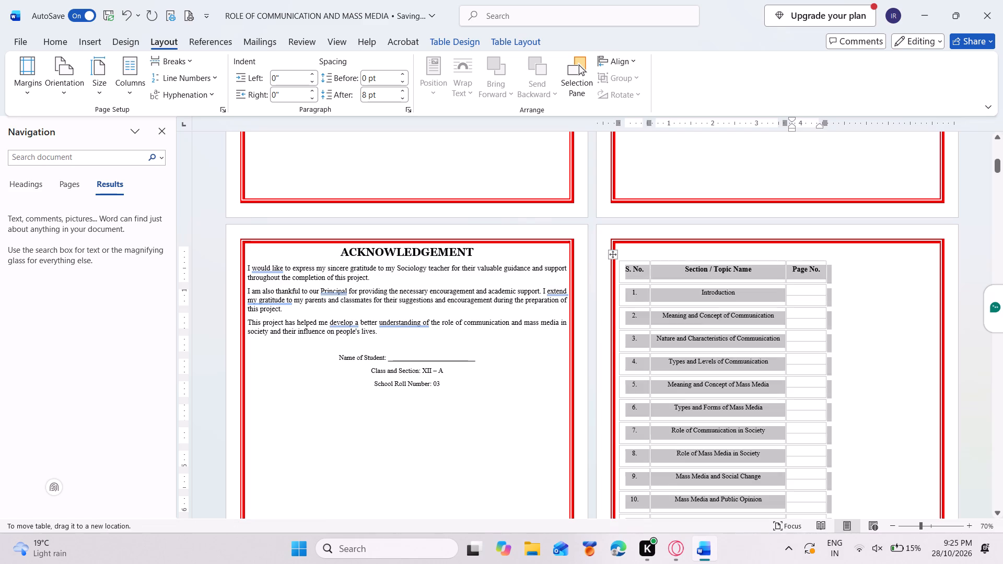
{"action": "left_click_drag", "start_coordinate": [619, 255], "coordinate": [662, 254]}
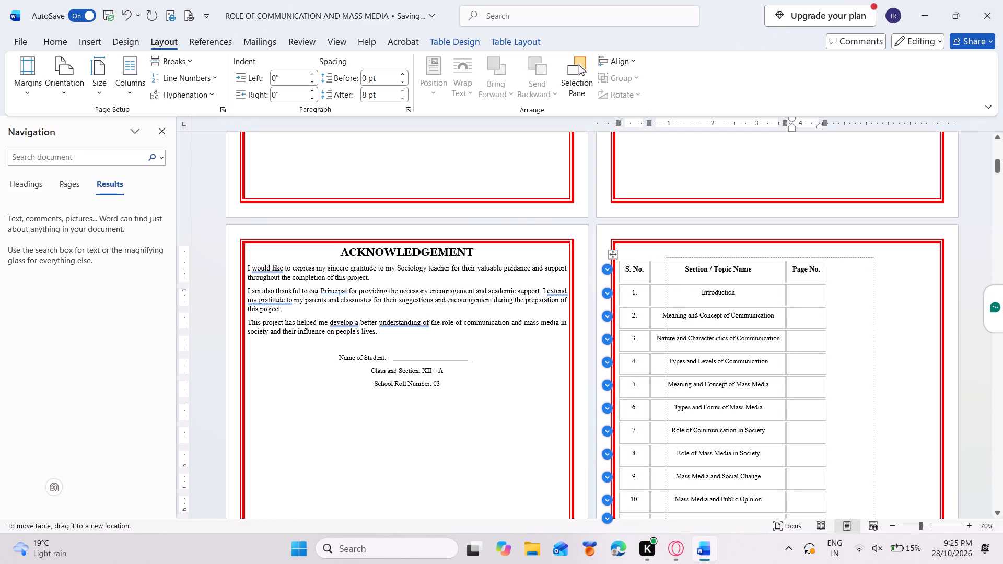
{"action": "left_click_drag", "start_coordinate": [662, 254], "coordinate": [668, 254]}
{"action": "left_click", "coordinate": [635, 274]}
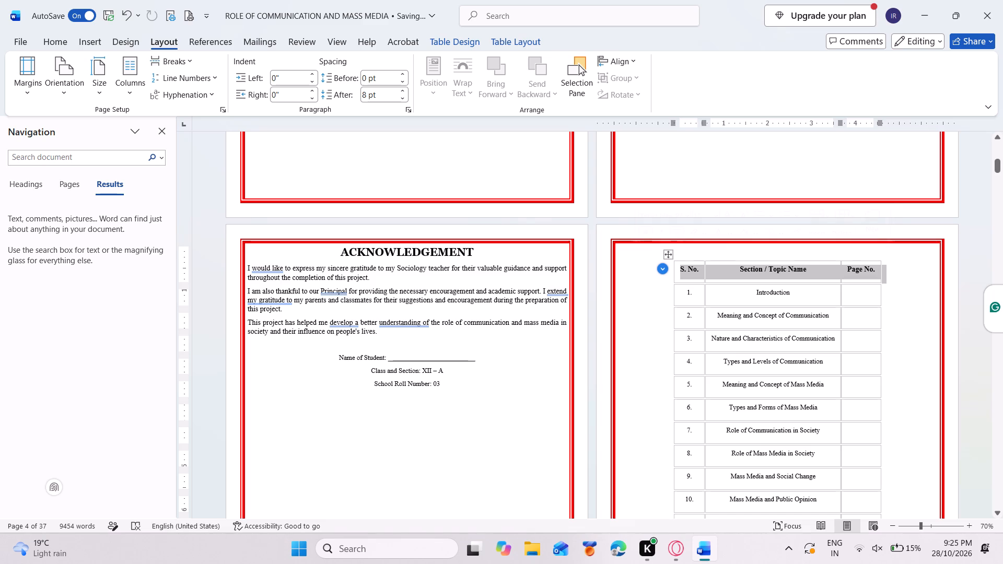
{"action": "left_click", "coordinate": [964, 324]}
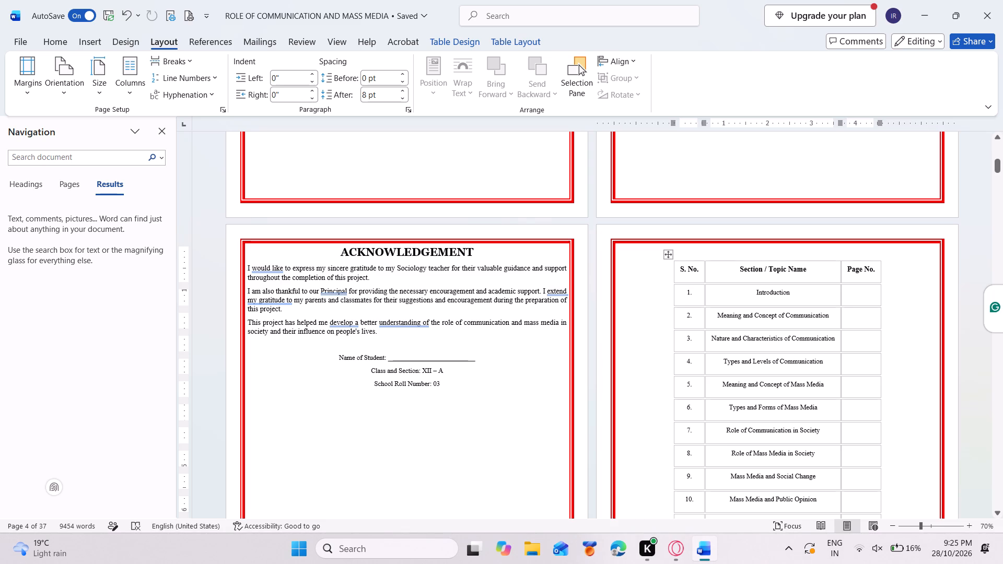
Enlarge the contents table by its lower corner so it extends closer to the page's right border.
{"action": "scroll", "coordinate": [833, 313], "scroll_direction": "down", "scroll_amount": 2}
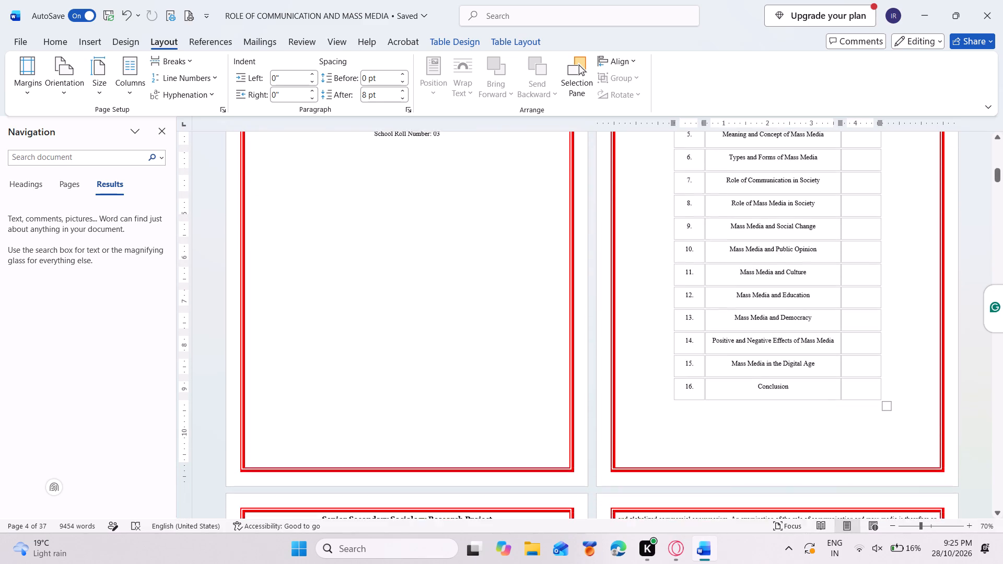
{"action": "left_click_drag", "start_coordinate": [887, 403], "coordinate": [888, 403]}
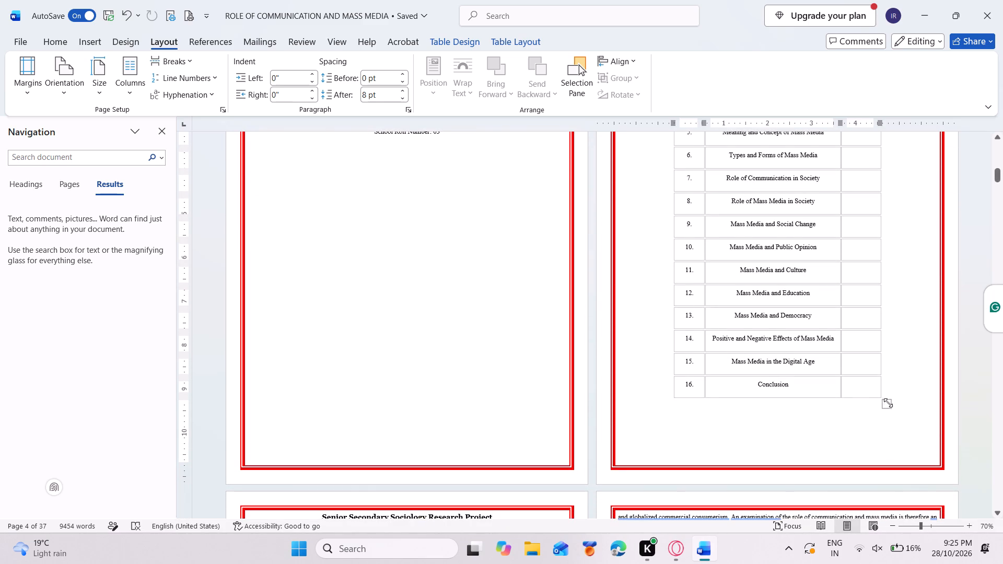
{"action": "left_click_drag", "start_coordinate": [888, 403], "coordinate": [920, 412]}
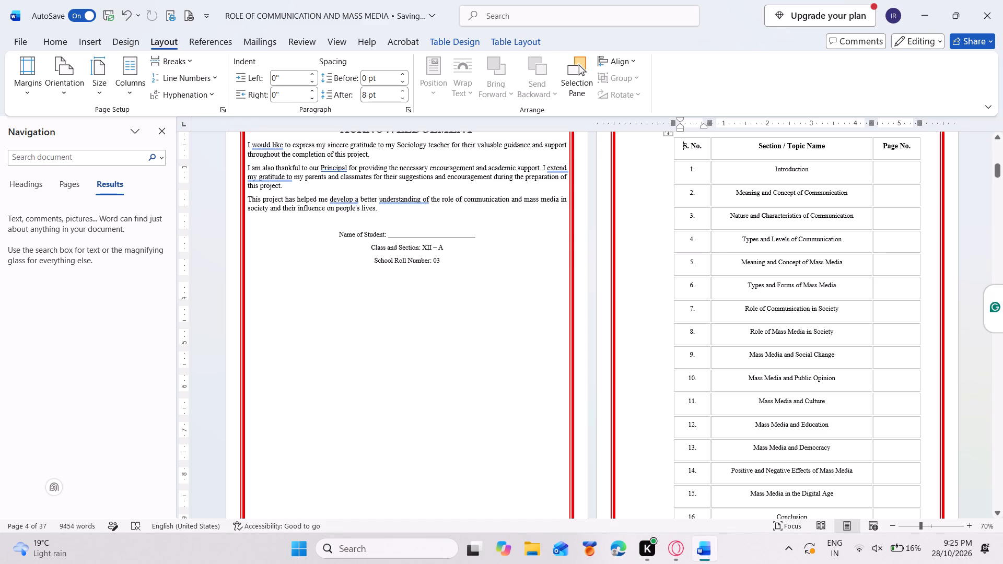
Shift the enlarged contents table slightly left and down to centre it and leave room for a heading above.
{"action": "scroll", "coordinate": [646, 226], "scroll_direction": "down", "scroll_amount": 2, "text": "ctrl"}
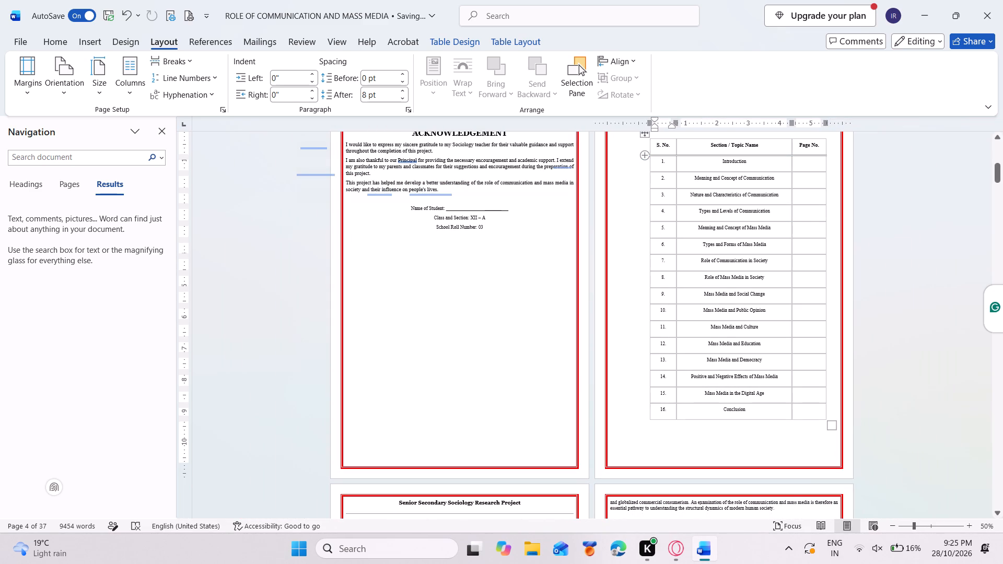
{"action": "scroll", "coordinate": [646, 145], "scroll_direction": "down", "scroll_amount": 1, "text": "ctrl"}
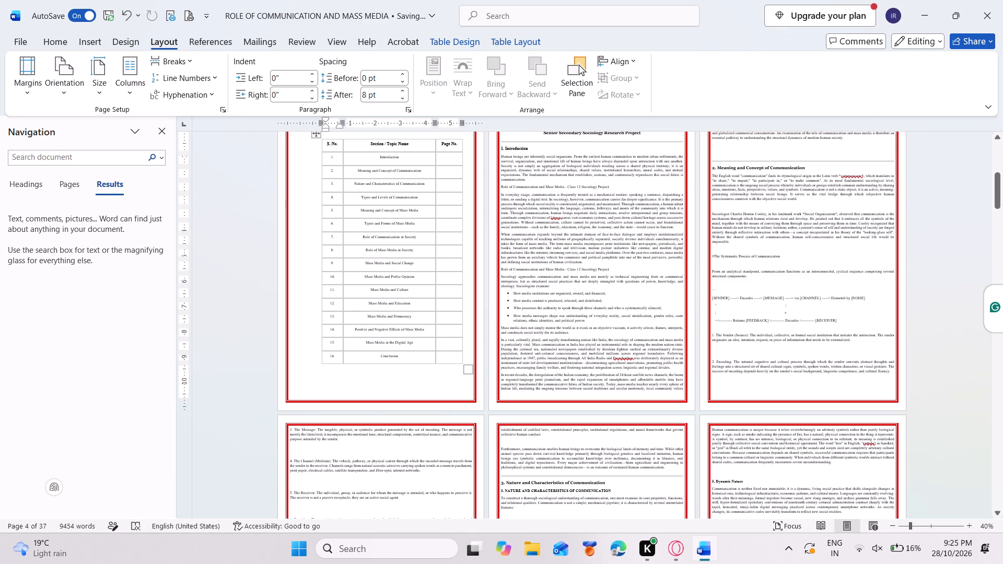
{"action": "scroll", "coordinate": [971, 243], "scroll_direction": "up", "scroll_amount": 3}
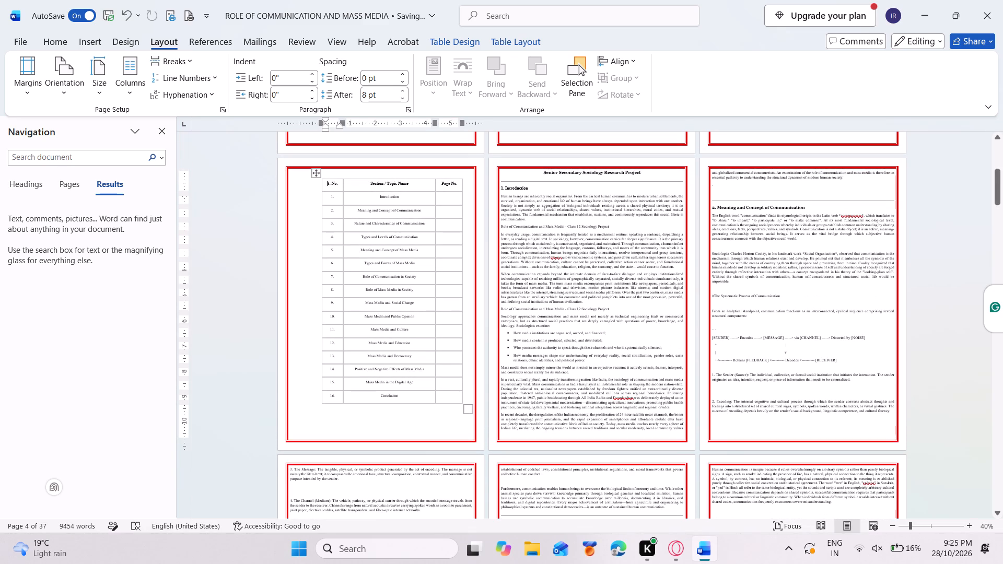
{"action": "left_click_drag", "start_coordinate": [317, 174], "coordinate": [307, 187]}
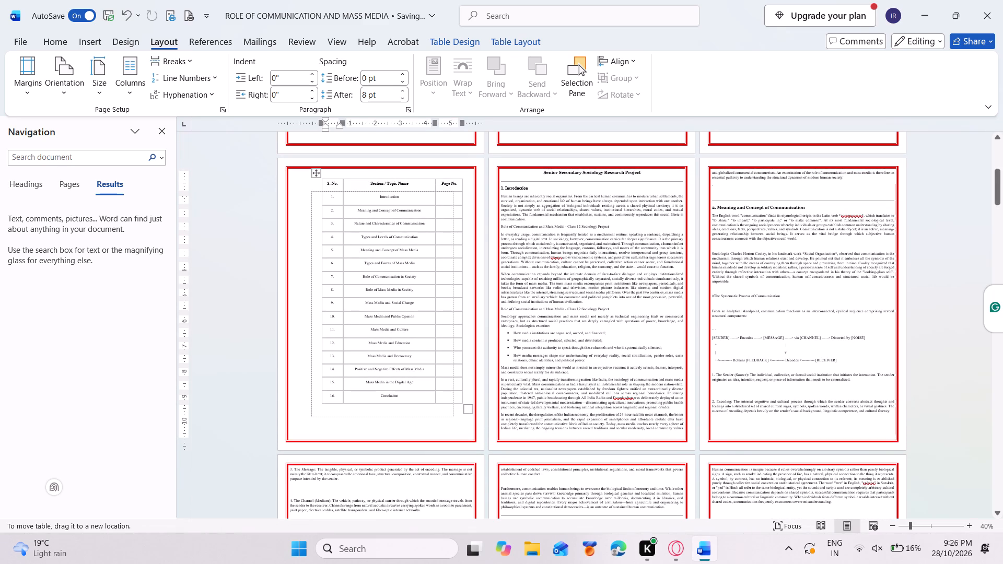
{"action": "left_click_drag", "start_coordinate": [307, 187], "coordinate": [302, 191]}
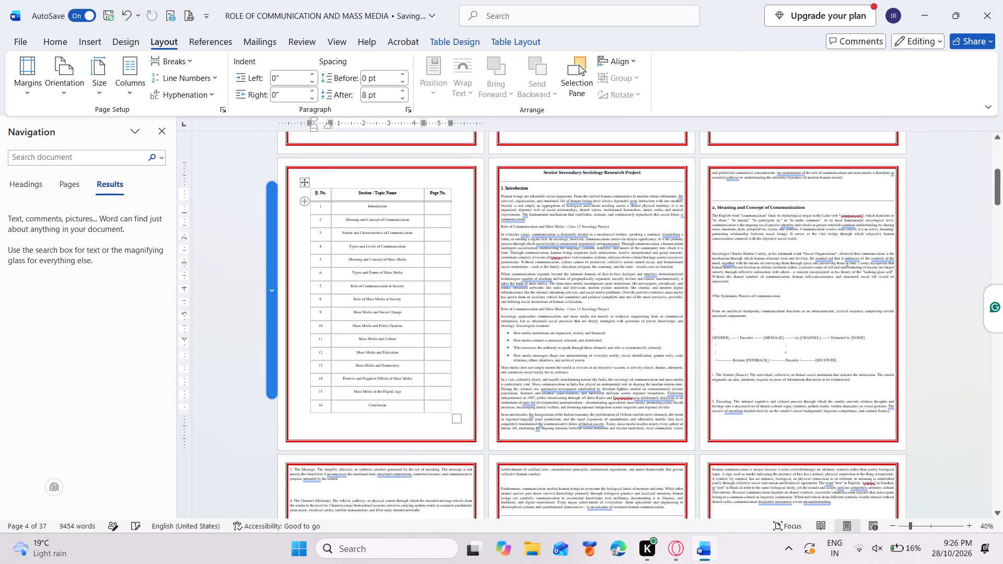
Pad the empty line above the contents table with spaces so the heading starts toward the middle.
{"action": "left_click", "coordinate": [355, 172]}
{"action": "key", "text": "space"}
{"action": "key", "text": "space"}
{"action": "key", "text": "space"}
{"action": "key", "text": "space"}
{"action": "key", "text": "space"}
{"action": "key", "text": "space"}
{"action": "key", "text": "space"}
{"action": "key", "text": "space"}
{"action": "key", "text": "space"}
{"action": "key", "text": "space"}
{"action": "key", "text": "space"}
{"action": "key", "text": "space"}
{"action": "key", "text": "space"}
{"action": "key", "text": "space"}
{"action": "key", "text": "space"}
{"action": "key", "text": "space"}
{"action": "key", "text": "space"}
{"action": "key", "text": "space"}
{"action": "key", "text": "space"}
{"action": "key", "text": "space"}
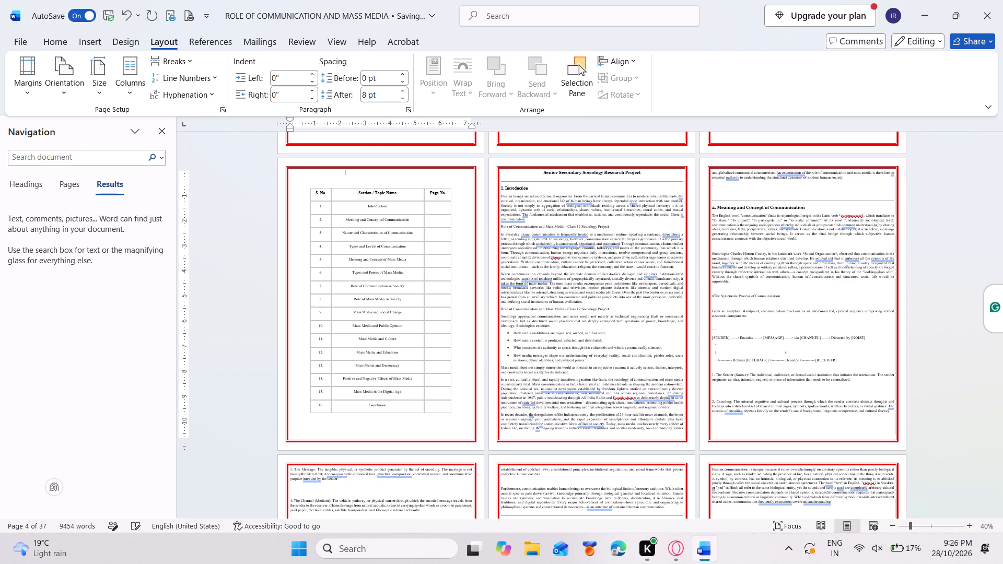
Add the heading INDEX above the contents table in Times New Roman, size 16.
{"action": "left_click", "coordinate": [50, 43]}
{"action": "left_click", "coordinate": [146, 72]}
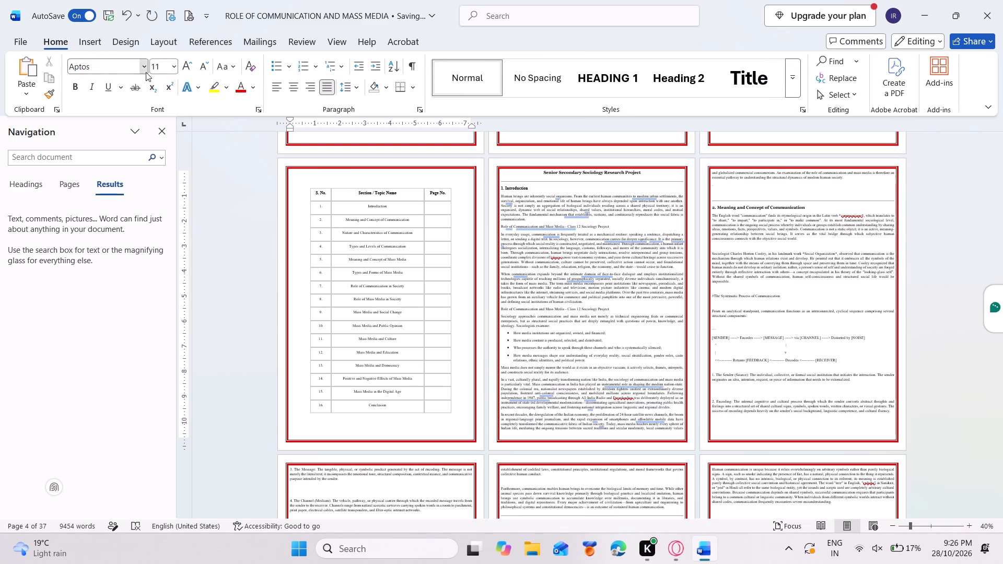
{"action": "left_click", "coordinate": [120, 183]}
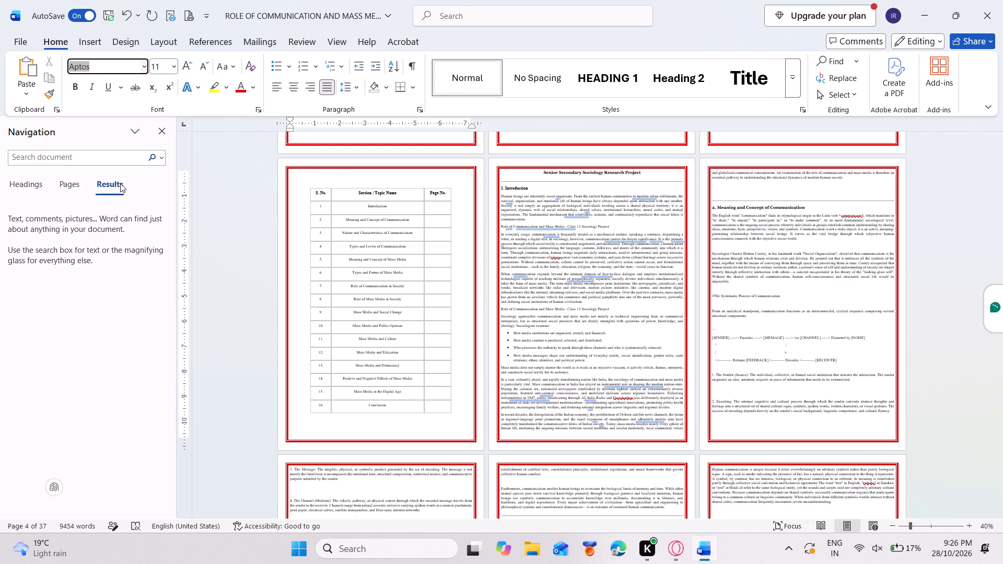
{"action": "left_click", "coordinate": [144, 66]}
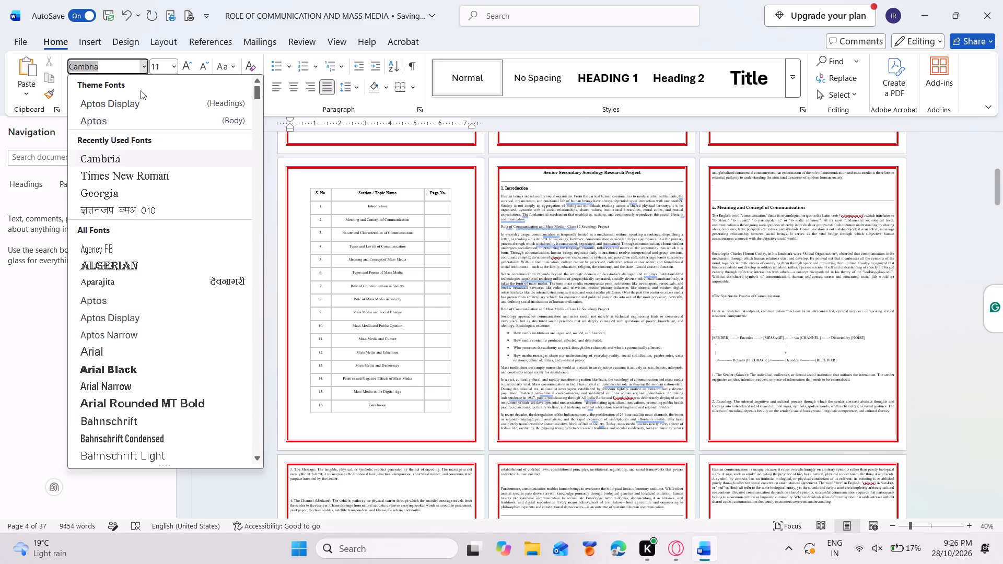
{"action": "left_click", "coordinate": [119, 172]}
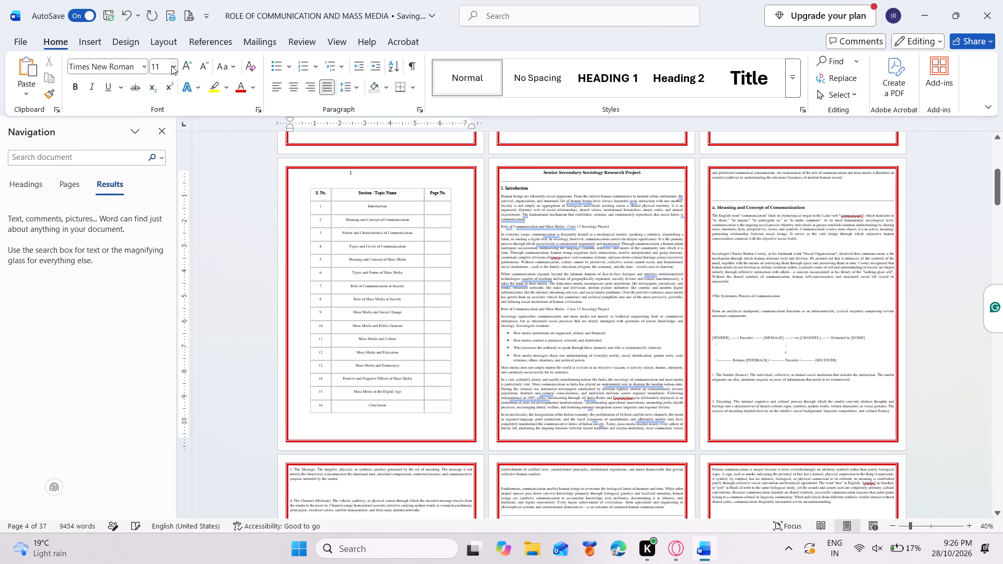
{"action": "left_click", "coordinate": [172, 65]}
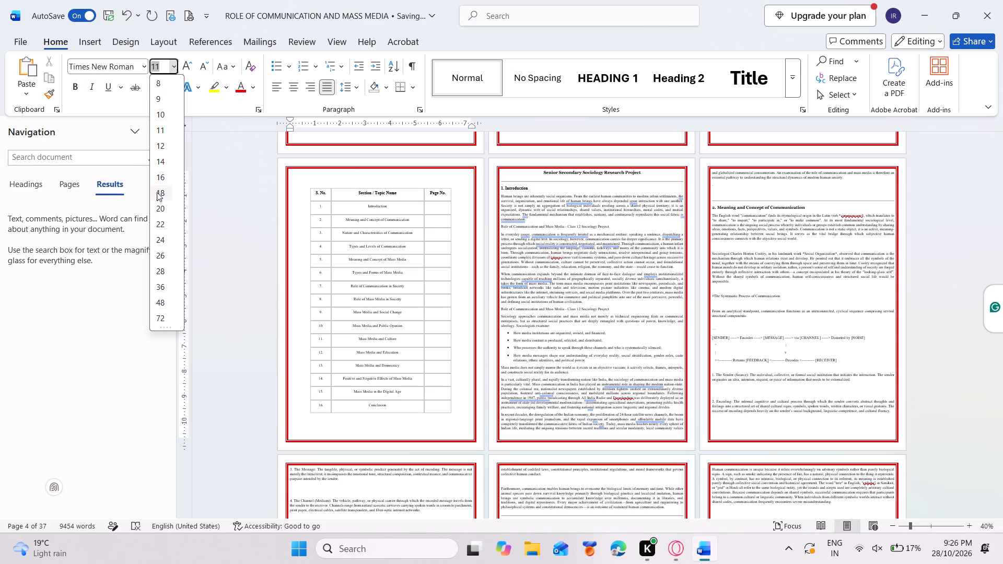
{"action": "left_click", "coordinate": [164, 182]}
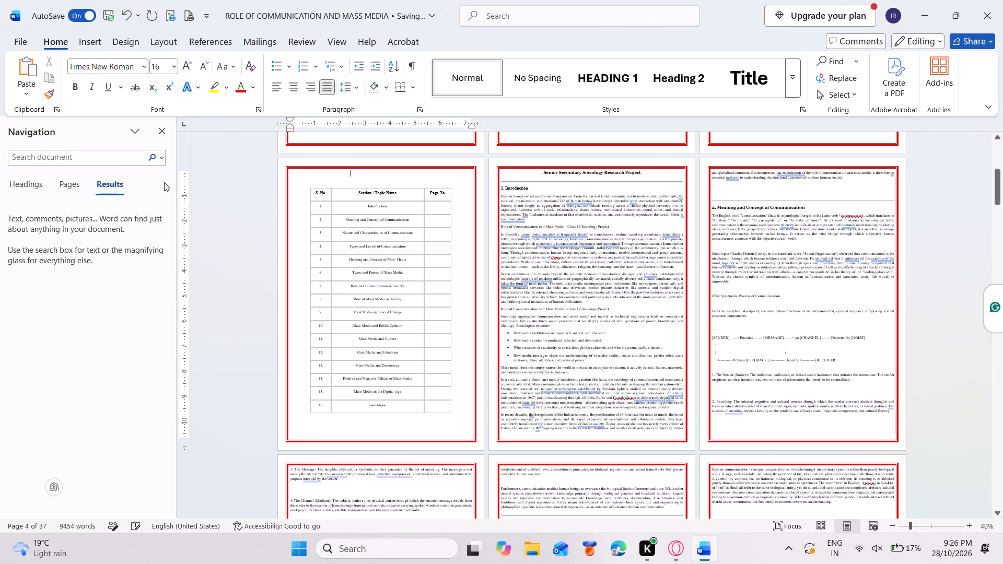
{"action": "type", "text": "INDED"}
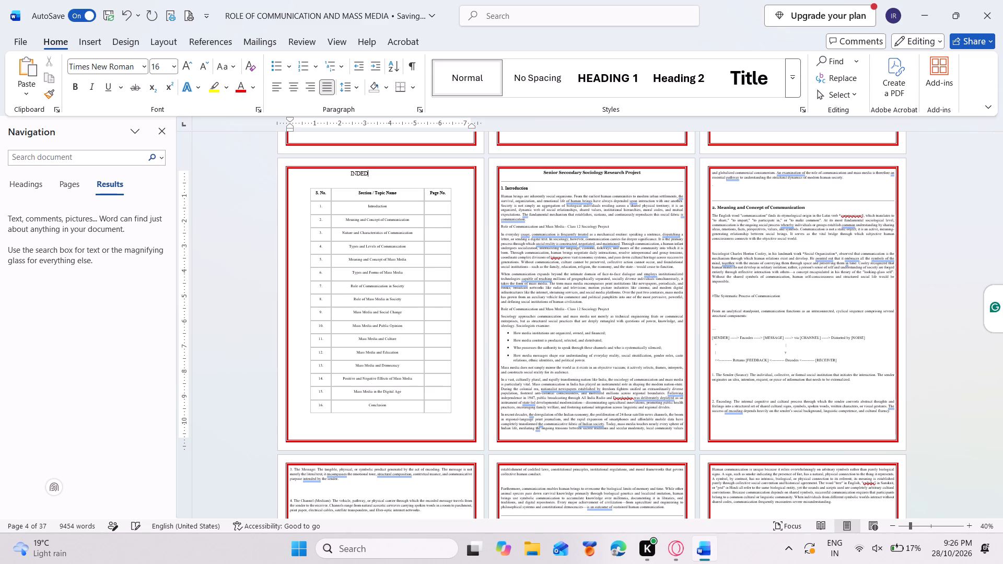
{"action": "key", "text": "shift+BackSpace"}
{"action": "key", "text": "shift+x"}
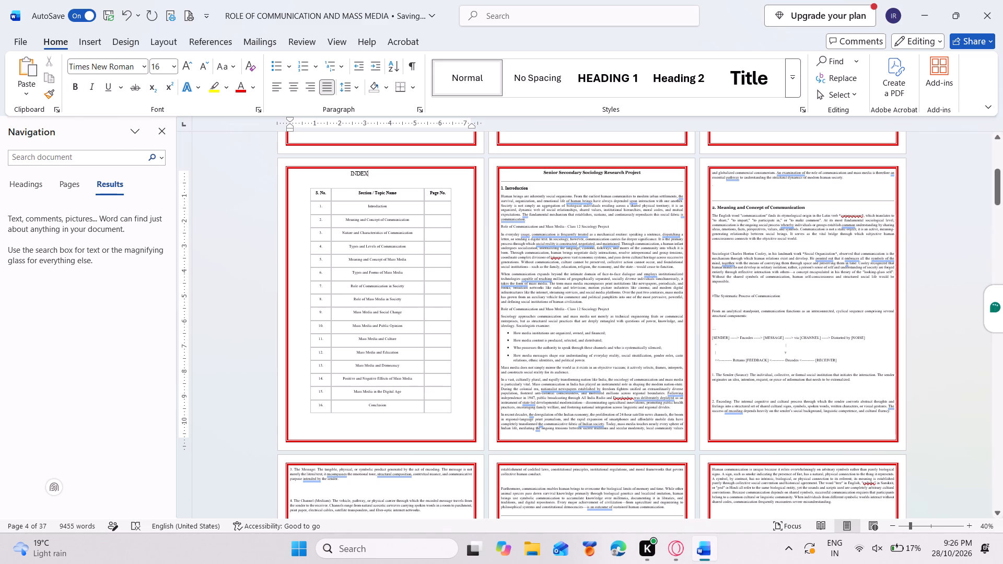
Make the INDEX heading bold.
{"action": "left_click_drag", "start_coordinate": [371, 175], "coordinate": [339, 175]}
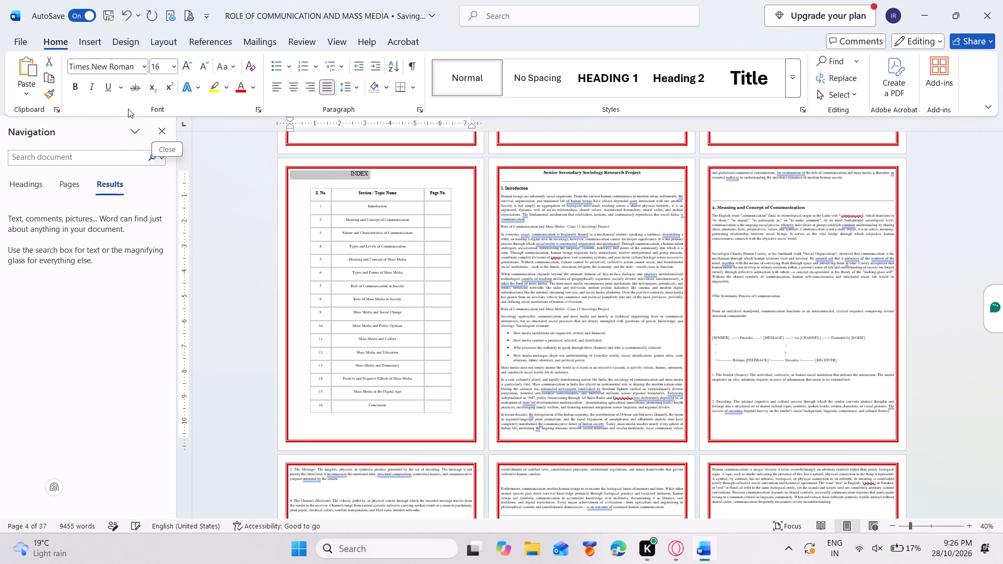
{"action": "left_click", "coordinate": [69, 87]}
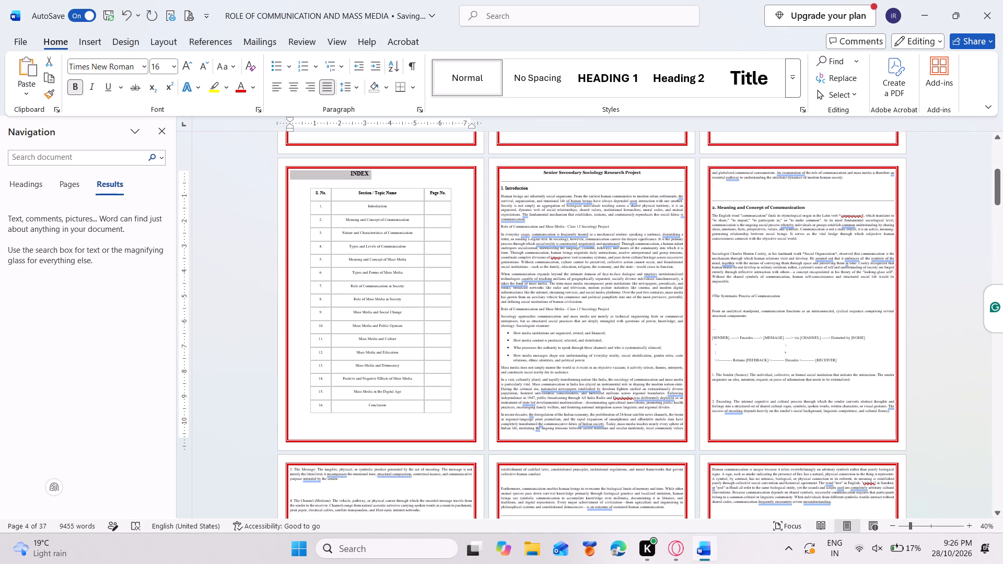
{"action": "left_click", "coordinate": [251, 155]}
Check the CERTIFICATE heading's font size and set the INDEX heading to size 18 to match.
{"action": "scroll", "coordinate": [251, 155], "scroll_direction": "up", "scroll_amount": 6}
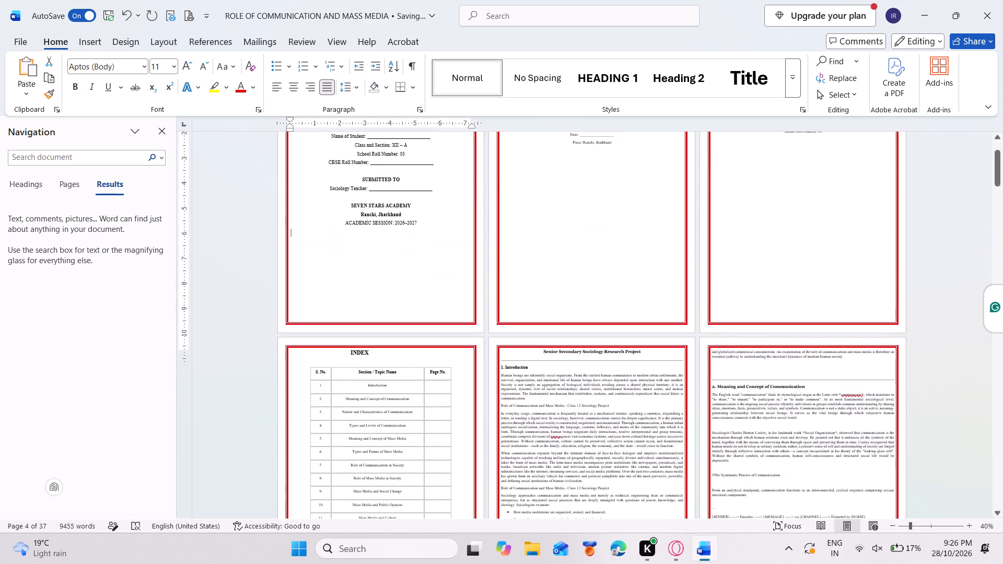
{"action": "scroll", "coordinate": [251, 155], "scroll_direction": "up", "scroll_amount": 1}
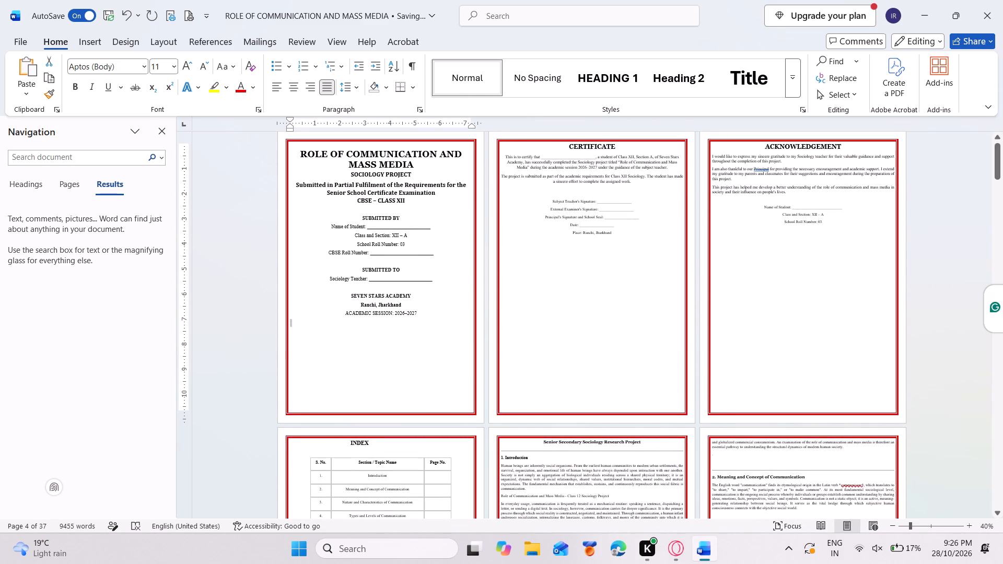
{"action": "left_click", "coordinate": [623, 145]}
{"action": "scroll", "coordinate": [207, 250], "scroll_direction": "down", "scroll_amount": 1}
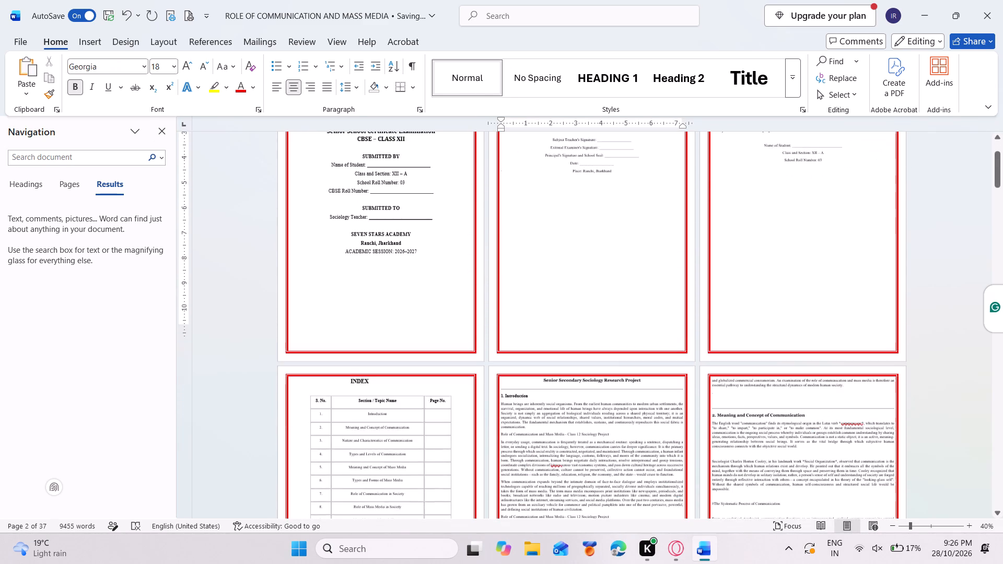
{"action": "scroll", "coordinate": [207, 250], "scroll_direction": "down", "scroll_amount": 1}
{"action": "left_click", "coordinate": [378, 358]}
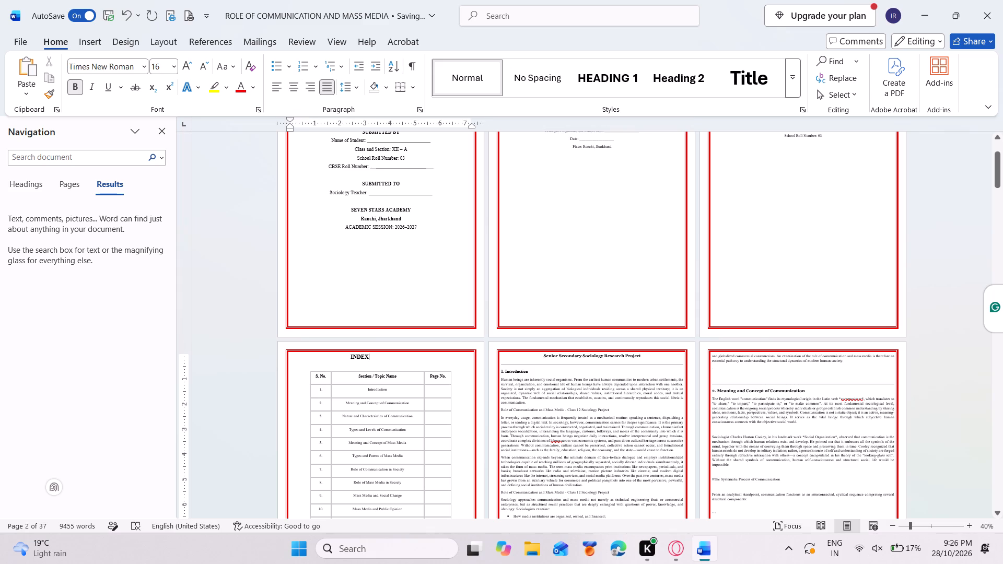
{"action": "left_click_drag", "start_coordinate": [374, 358], "coordinate": [345, 357]}
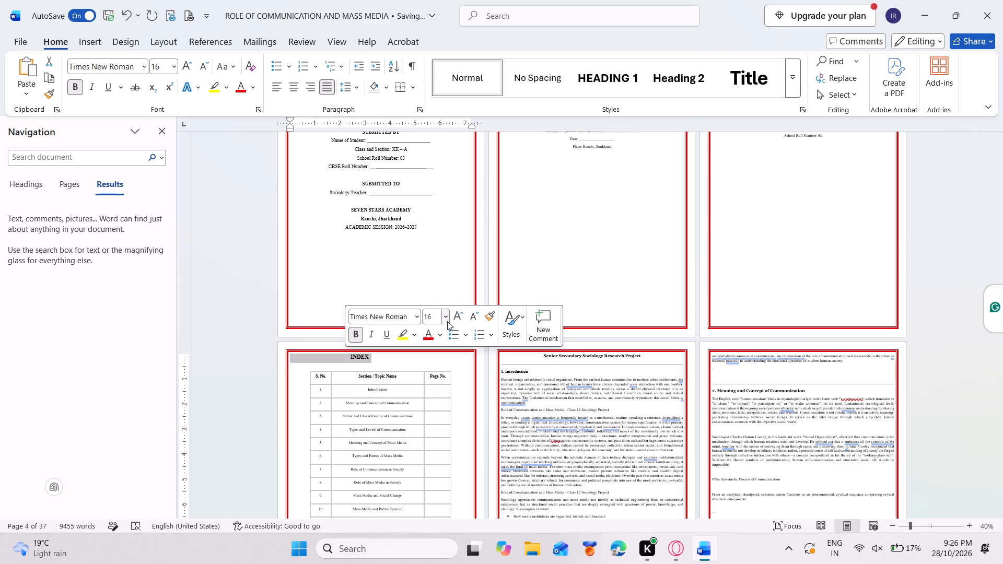
{"action": "left_click", "coordinate": [447, 321]}
{"action": "left_click", "coordinate": [436, 181]}
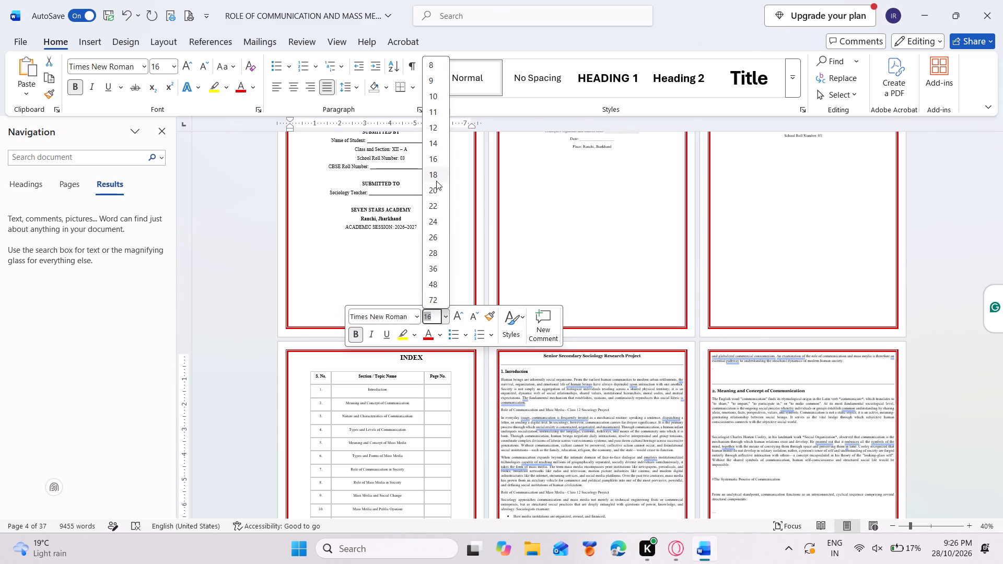
{"action": "left_click", "coordinate": [142, 331]}
{"action": "left_click", "coordinate": [234, 330]}
{"action": "scroll", "coordinate": [472, 255], "scroll_direction": "up", "scroll_amount": 6}
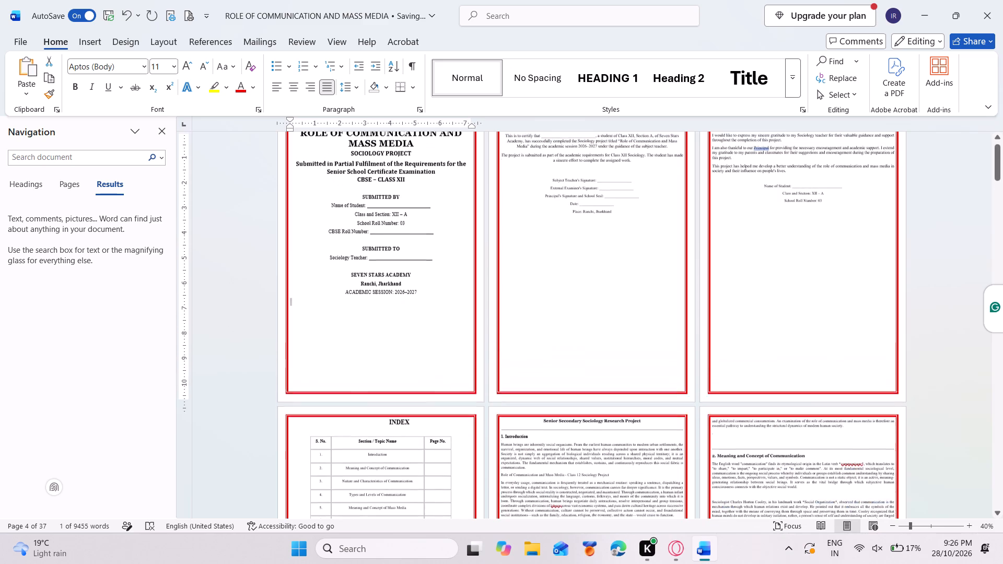
Check the CERTIFICATE heading's font and set the whole INDEX heading line to Georgia to match.
{"action": "scroll", "coordinate": [472, 255], "scroll_direction": "up", "scroll_amount": 2}
{"action": "left_click", "coordinate": [620, 146]}
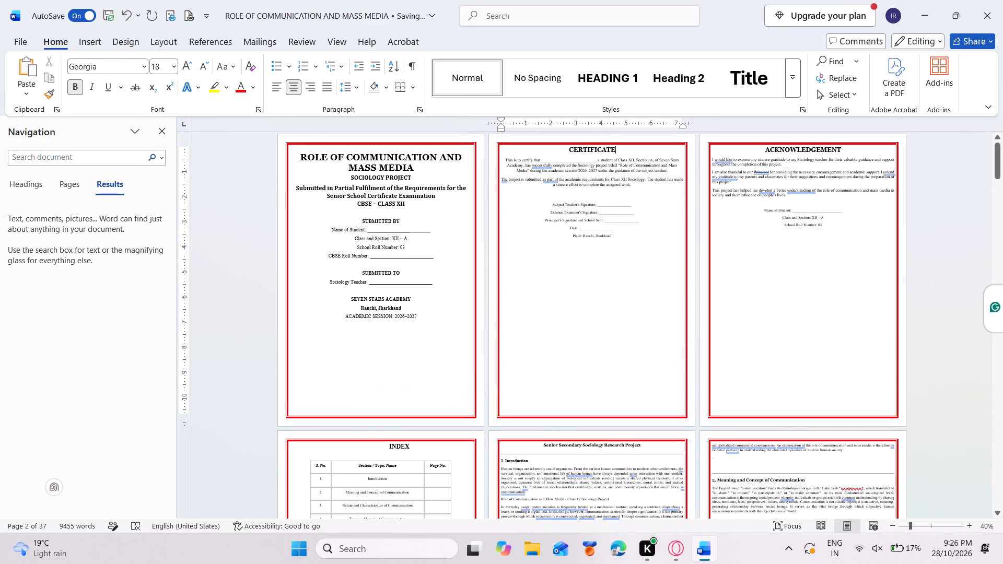
{"action": "scroll", "coordinate": [236, 250], "scroll_direction": "down", "scroll_amount": 11}
{"action": "left_click_drag", "start_coordinate": [414, 316], "coordinate": [392, 318]}
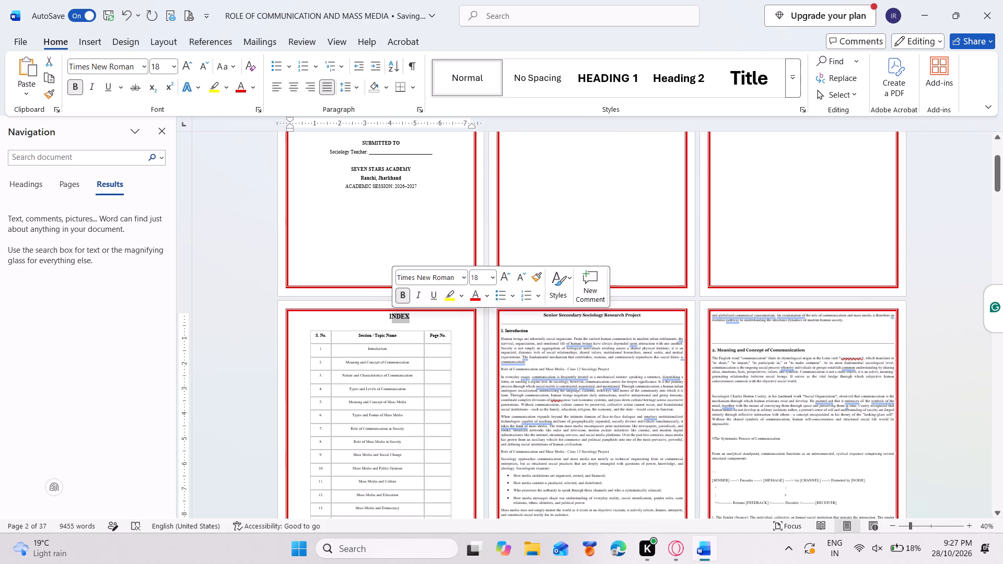
{"action": "left_click", "coordinate": [422, 320]}
{"action": "left_click_drag", "start_coordinate": [422, 320], "coordinate": [382, 321]}
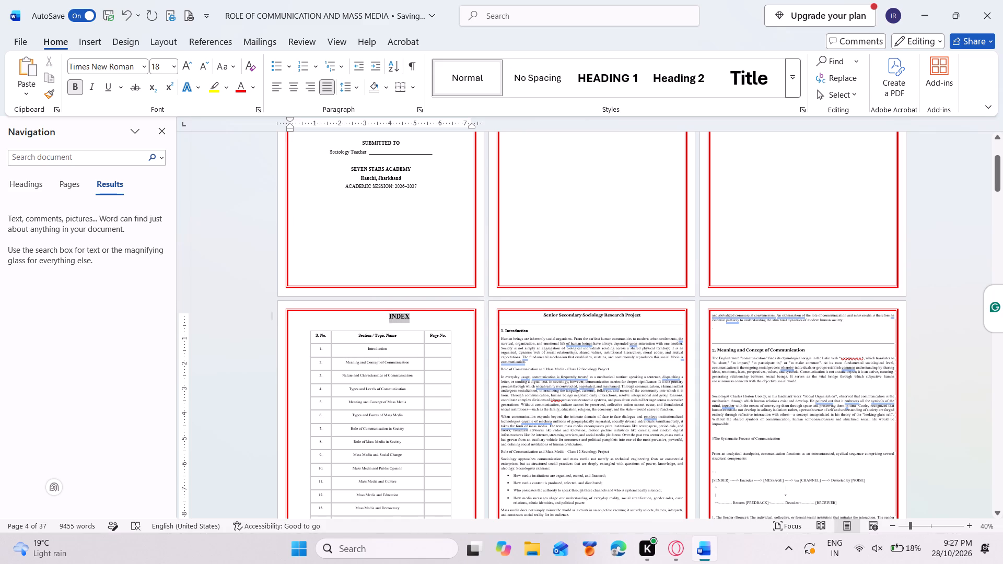
{"action": "left_click_drag", "start_coordinate": [382, 321], "coordinate": [374, 321]}
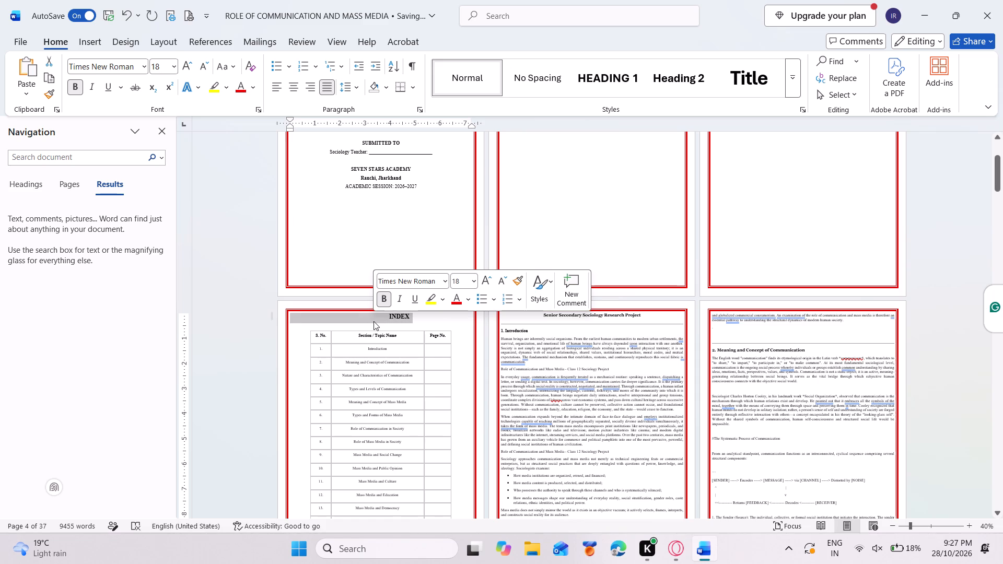
{"action": "left_click", "coordinate": [443, 285]}
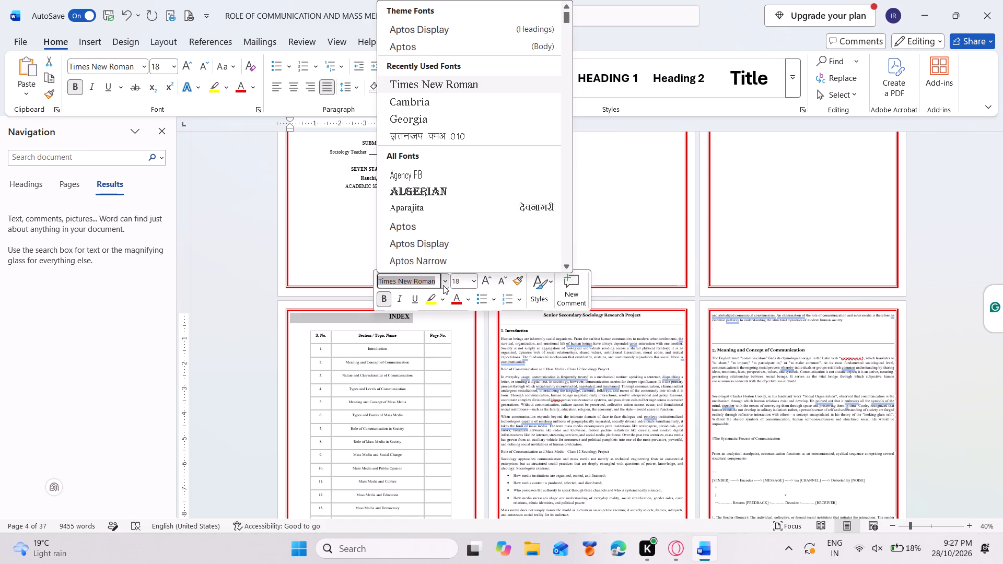
{"action": "left_click", "coordinate": [430, 117]}
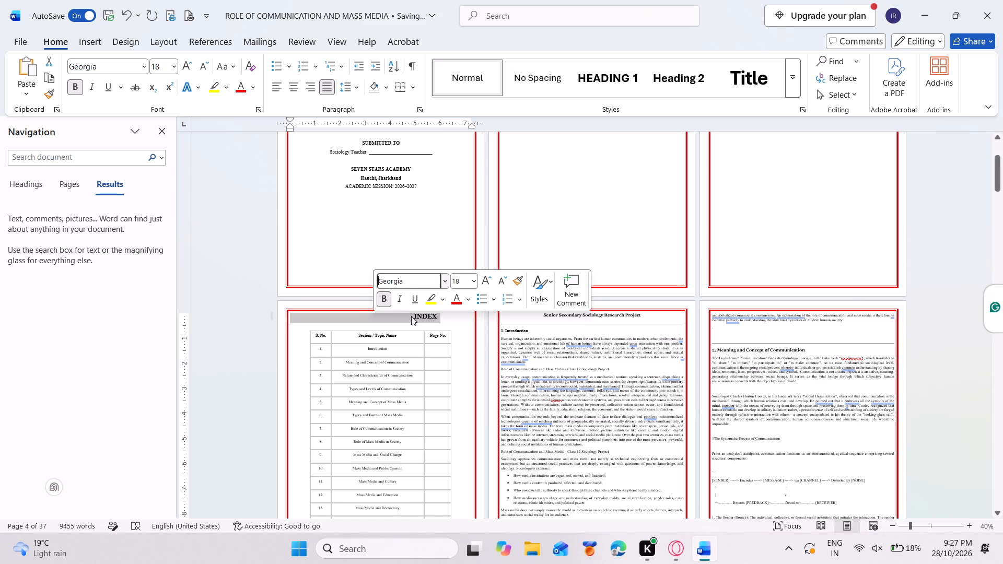
Delete surplus spaces before the INDEX heading so that it sits centred above the contents table.
{"action": "left_click", "coordinate": [411, 316]}
{"action": "key", "text": "BackSpace"}
{"action": "key", "text": "BackSpace"}
{"action": "key", "text": "BackSpace"}
{"action": "key", "text": "BackSpace"}
{"action": "key", "text": "BackSpace"}
{"action": "key", "text": "BackSpace"}
{"action": "key", "text": "BackSpace"}
{"action": "key", "text": "BackSpace"}
{"action": "key", "text": "BackSpace"}
{"action": "key", "text": "BackSpace"}
{"action": "key", "text": "BackSpace"}
{"action": "key", "text": "BackSpace"}
{"action": "key", "text": "BackSpace"}
{"action": "key", "text": "BackSpace"}
{"action": "key", "text": "BackSpace"}
{"action": "key", "text": "BackSpace"}
{"action": "key", "text": "BackSpace"}
{"action": "key", "text": "BackSpace"}
{"action": "key", "text": "BackSpace"}
{"action": "key", "text": "BackSpace"}
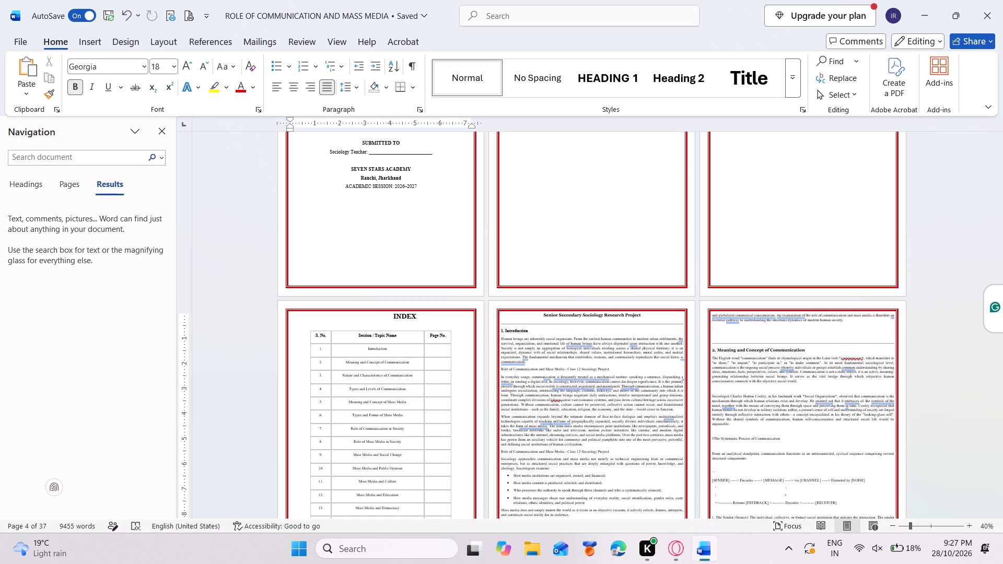
{"action": "key", "text": "BackSpace"}
{"action": "key", "text": "BackSpace"}
{"action": "key", "text": "BackSpace"}
{"action": "key", "text": "BackSpace"}
{"action": "key", "text": "BackSpace"}
{"action": "key", "text": "BackSpace"}
{"action": "key", "text": "BackSpace"}
{"action": "key", "text": "BackSpace"}
{"action": "key", "text": "BackSpace"}
{"action": "key", "text": "BackSpace"}
{"action": "key", "text": "BackSpace"}
{"action": "key", "text": "BackSpace"}
{"action": "key", "text": "BackSpace"}
{"action": "key", "text": "BackSpace"}
{"action": "key", "text": "BackSpace"}
{"action": "key", "text": "BackSpace"}
{"action": "key", "text": "BackSpace"}
{"action": "key", "text": "BackSpace"}
{"action": "key", "text": "BackSpace"}
{"action": "key", "text": "BackSpace"}
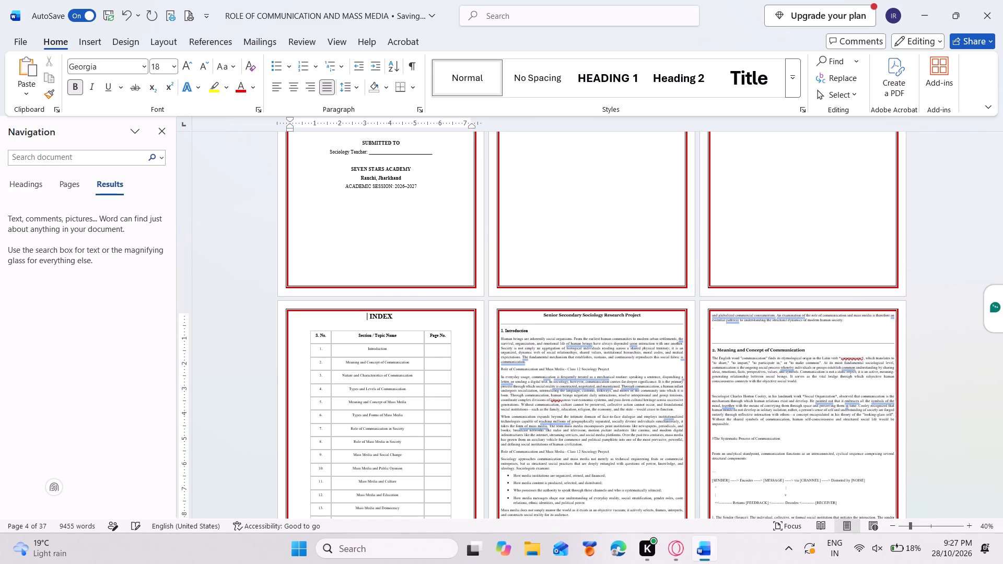
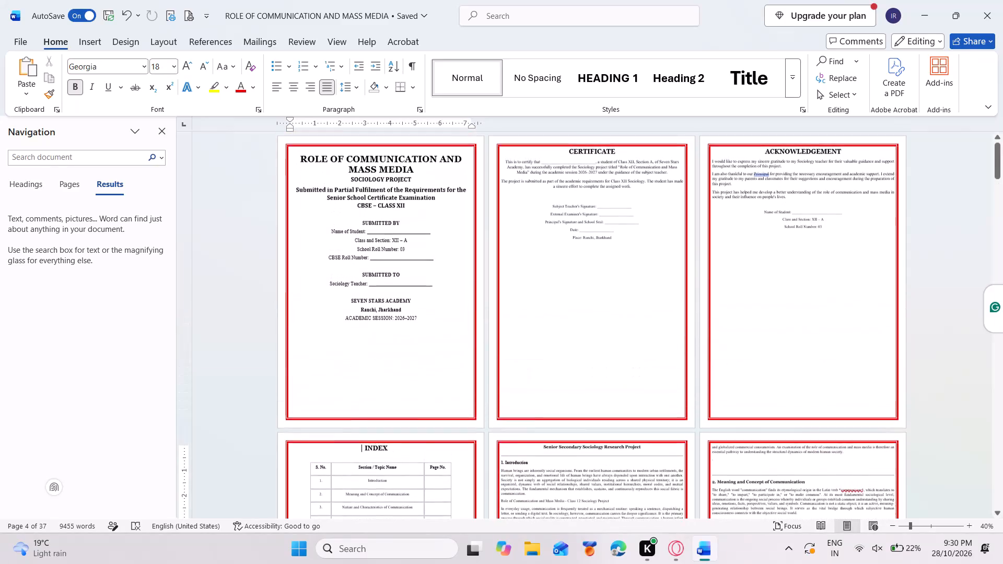
Save the Sociology project document.
{"action": "scroll", "coordinate": [411, 316], "scroll_direction": "down", "scroll_amount": 3}
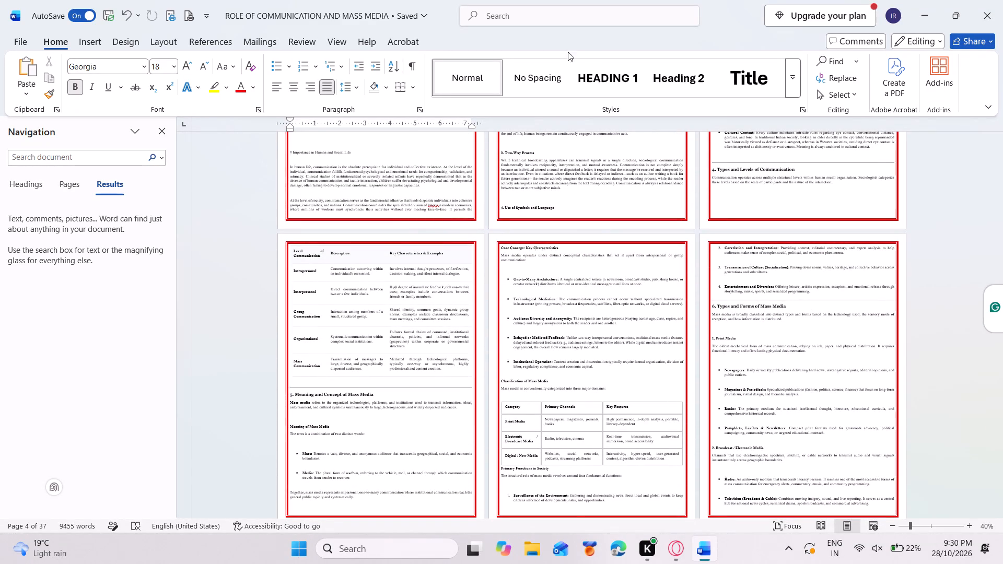
{"action": "left_click", "coordinate": [110, 16]}
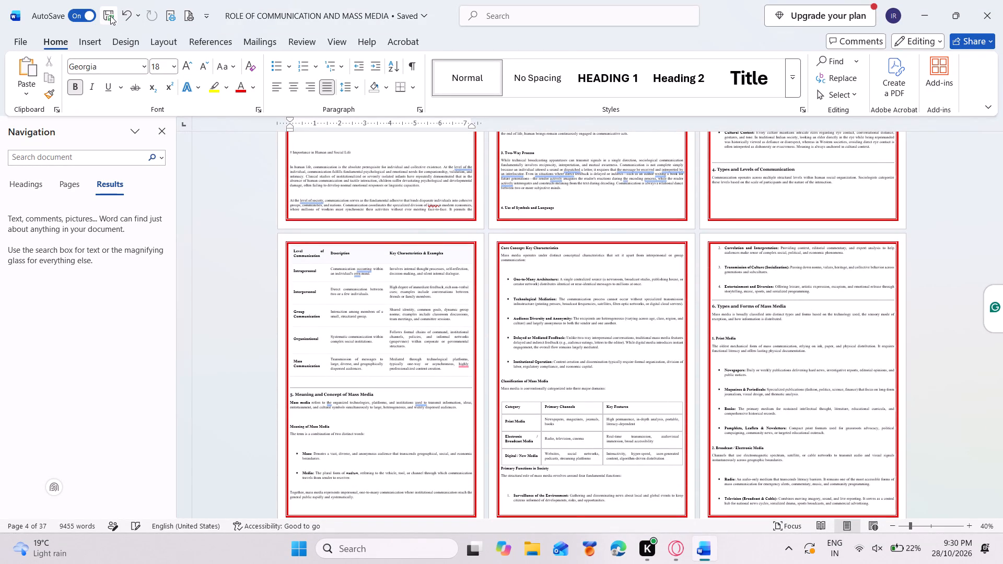
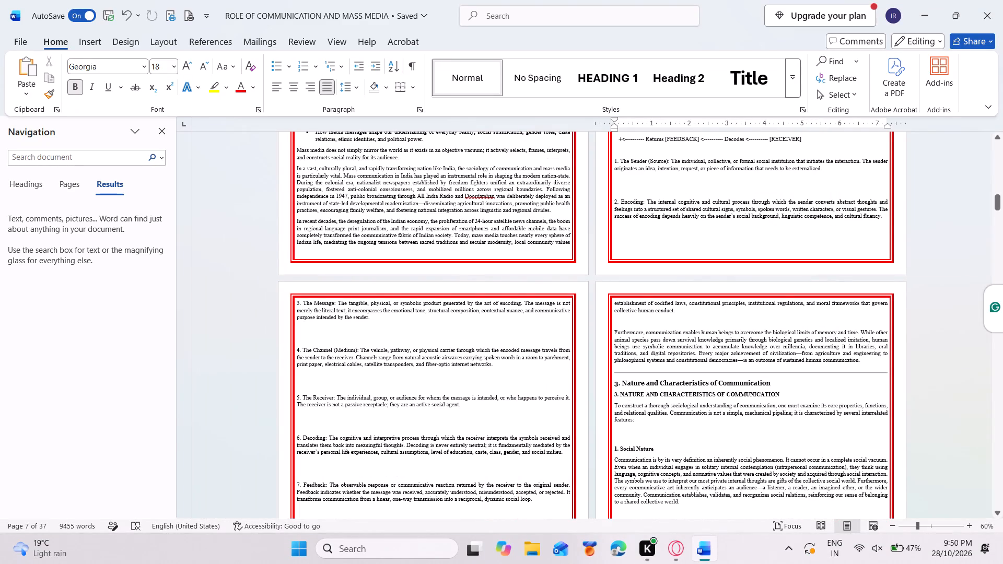
Close the Navigation pane beside the Sociology project document.
{"action": "scroll", "coordinate": [481, 343], "scroll_direction": "up", "scroll_amount": 5}
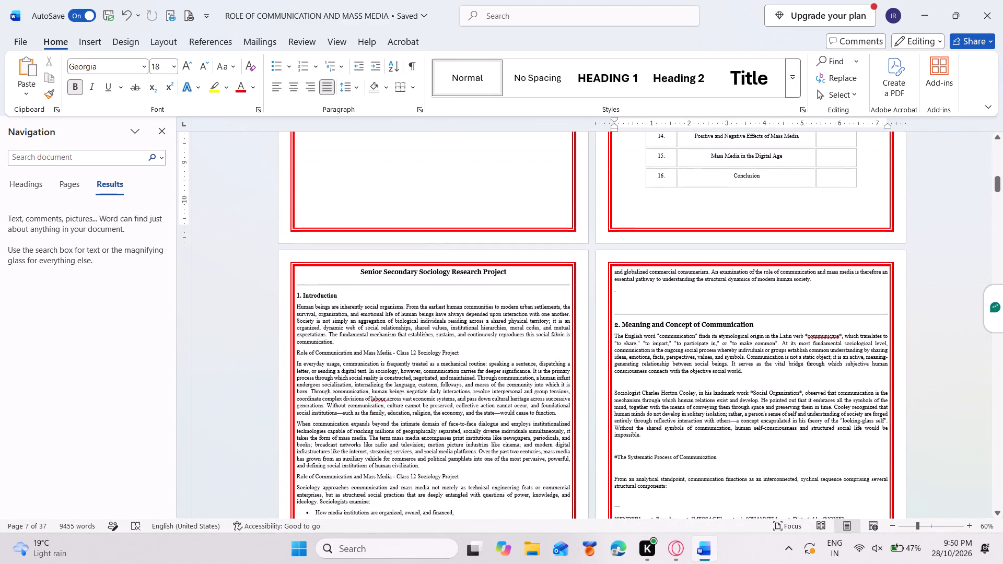
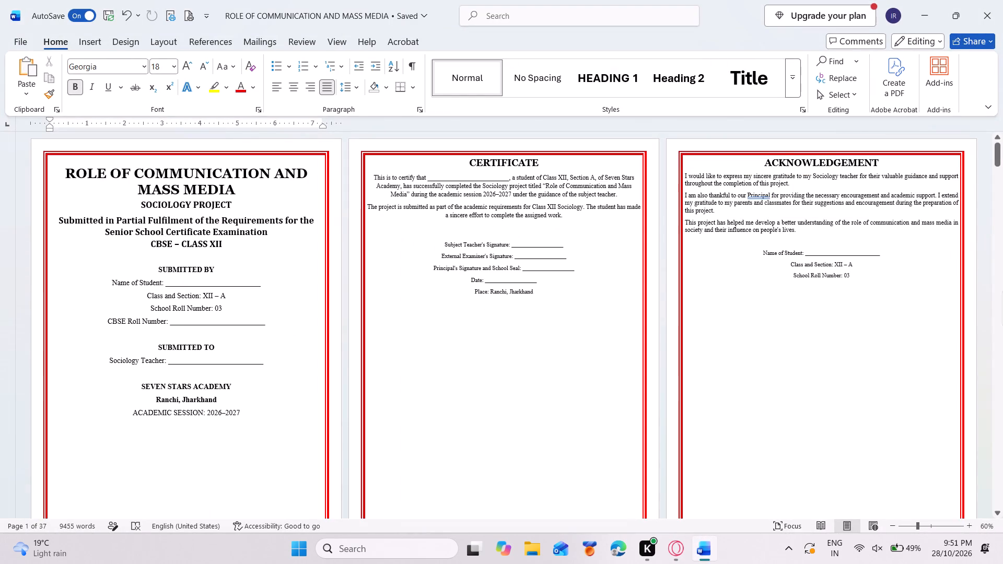
{"action": "scroll", "coordinate": [505, 375], "scroll_direction": "down", "scroll_amount": 2}
{"action": "scroll", "coordinate": [505, 375], "scroll_direction": "up", "scroll_amount": 3}
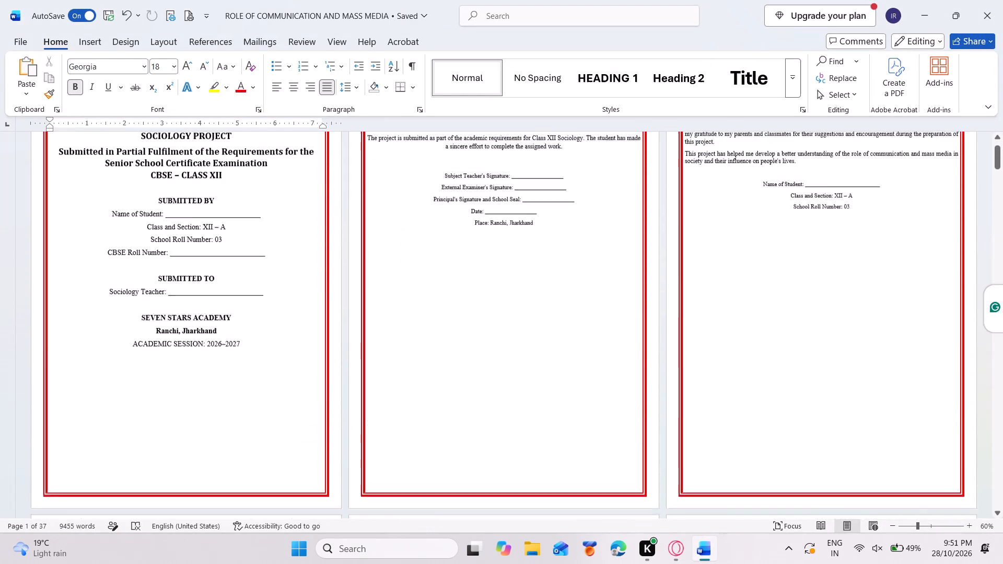
{"action": "scroll", "coordinate": [505, 375], "scroll_direction": "up", "scroll_amount": 3}
Open the OneDrive Documents copy of "ROLE OF COMMUNICATION AND MASS MEDIA" from the recent files.
{"action": "left_click", "coordinate": [25, 46]}
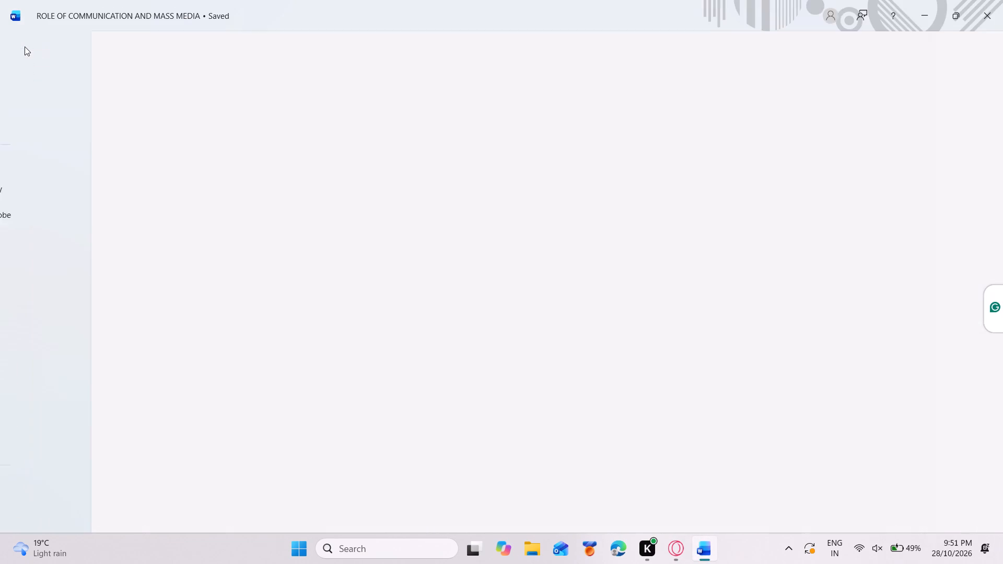
{"action": "left_click", "coordinate": [10, 52]}
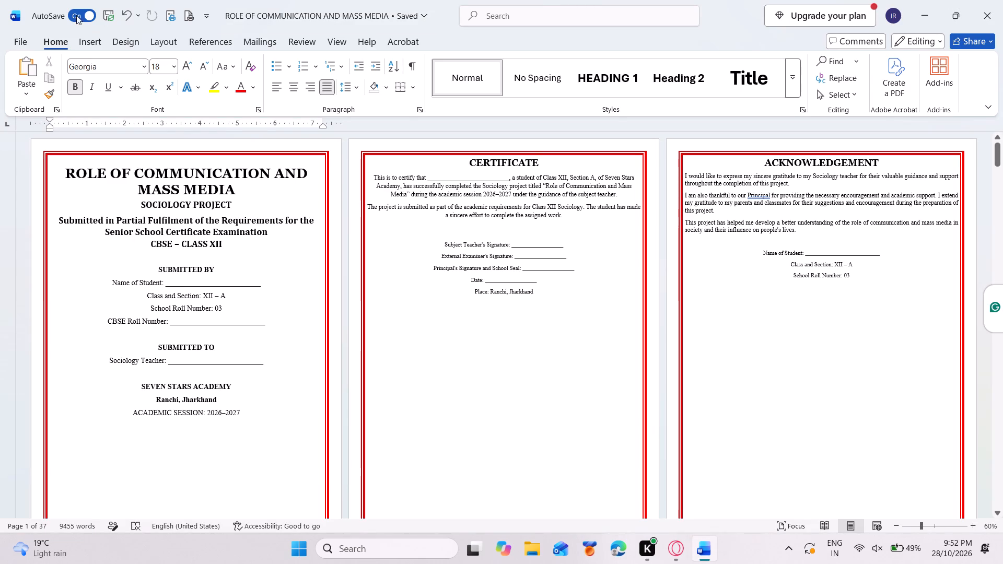
{"action": "left_click", "coordinate": [19, 44]}
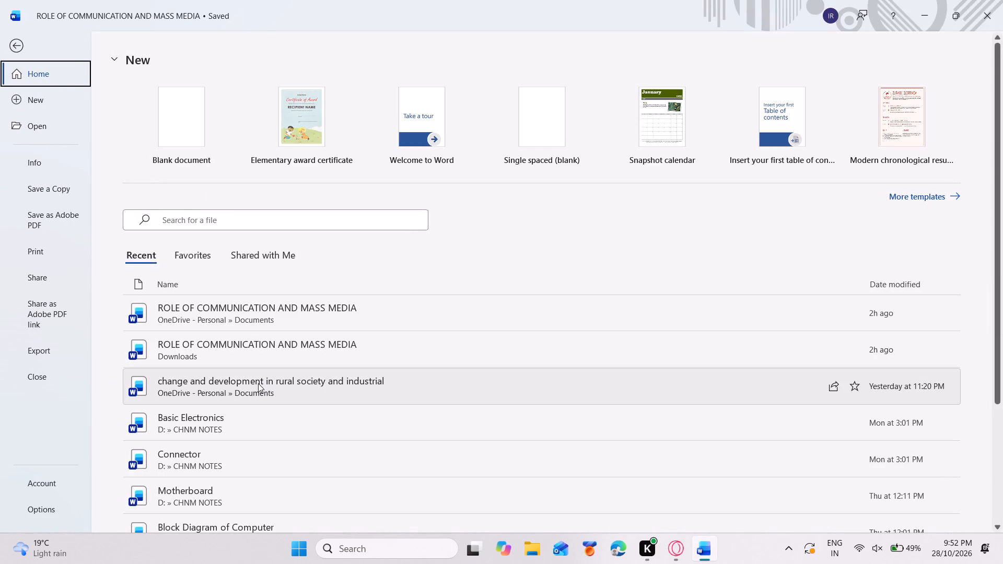
{"action": "left_click", "coordinate": [300, 315]}
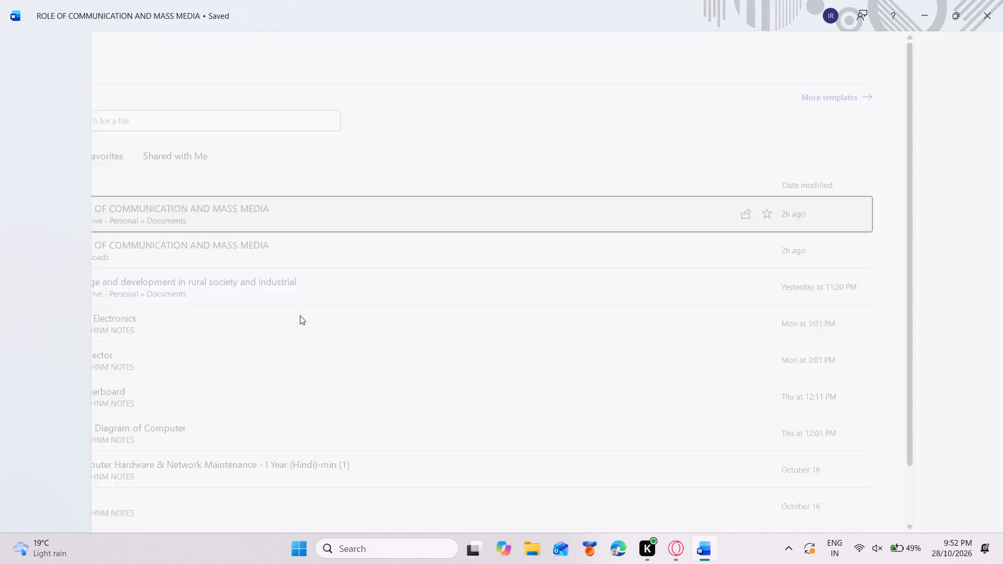
Look through the project's chapters up to the four-pillars diagram in section 13, Mass Media and Democracy.
{"action": "scroll", "coordinate": [435, 317], "scroll_direction": "down", "scroll_amount": 10}
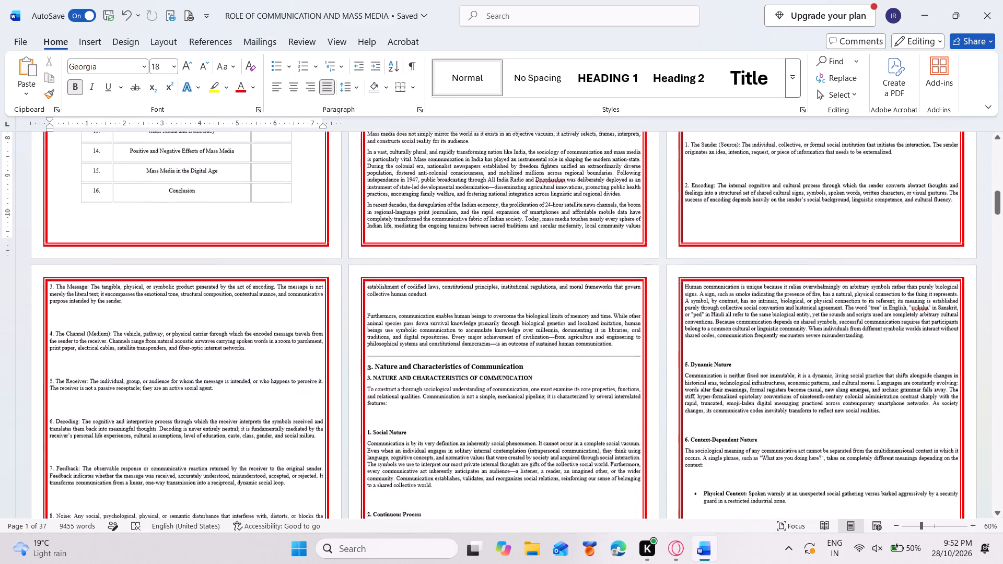
{"action": "scroll", "coordinate": [435, 317], "scroll_direction": "down", "scroll_amount": 15}
{"action": "scroll", "coordinate": [435, 317], "scroll_direction": "up", "scroll_amount": 1}
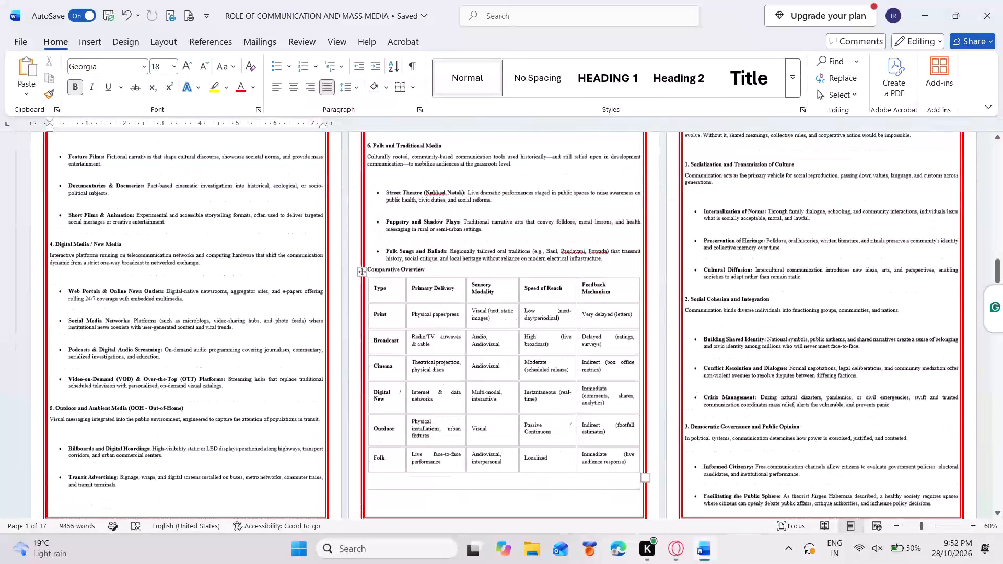
{"action": "scroll", "coordinate": [435, 317], "scroll_direction": "up", "scroll_amount": 7}
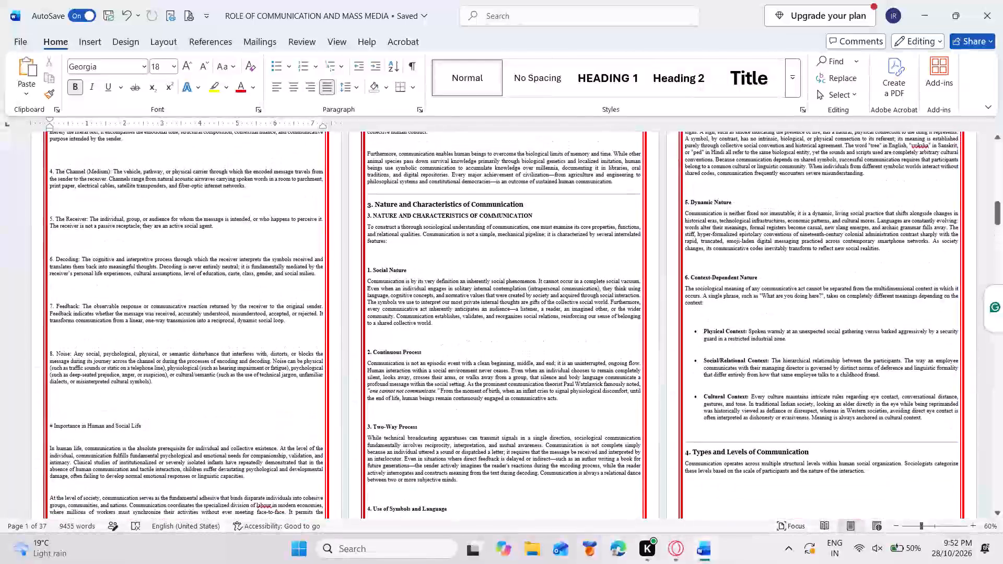
{"action": "scroll", "coordinate": [435, 317], "scroll_direction": "down", "scroll_amount": 11}
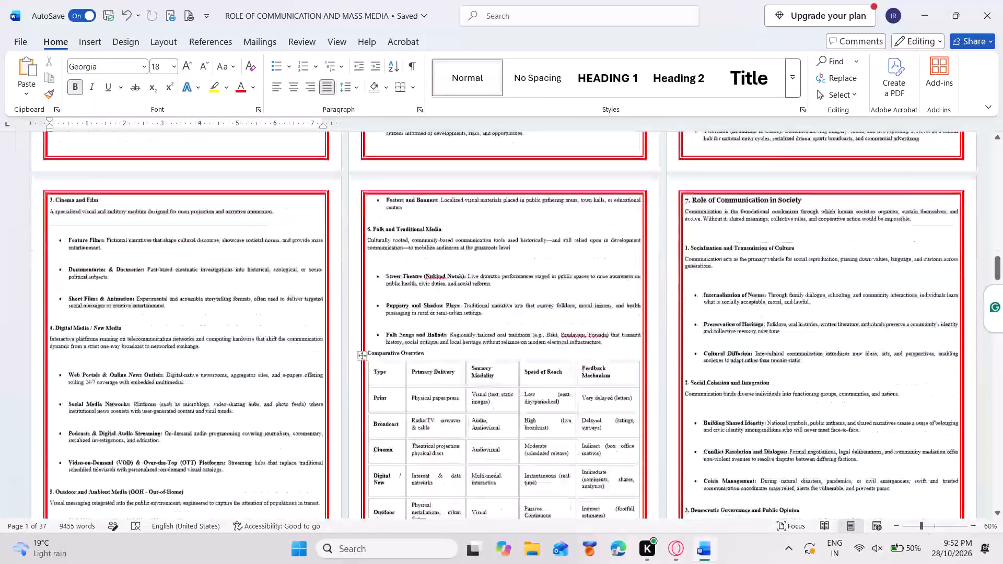
{"action": "scroll", "coordinate": [435, 317], "scroll_direction": "down", "scroll_amount": 9}
{"action": "scroll", "coordinate": [435, 317], "scroll_direction": "up", "scroll_amount": 1}
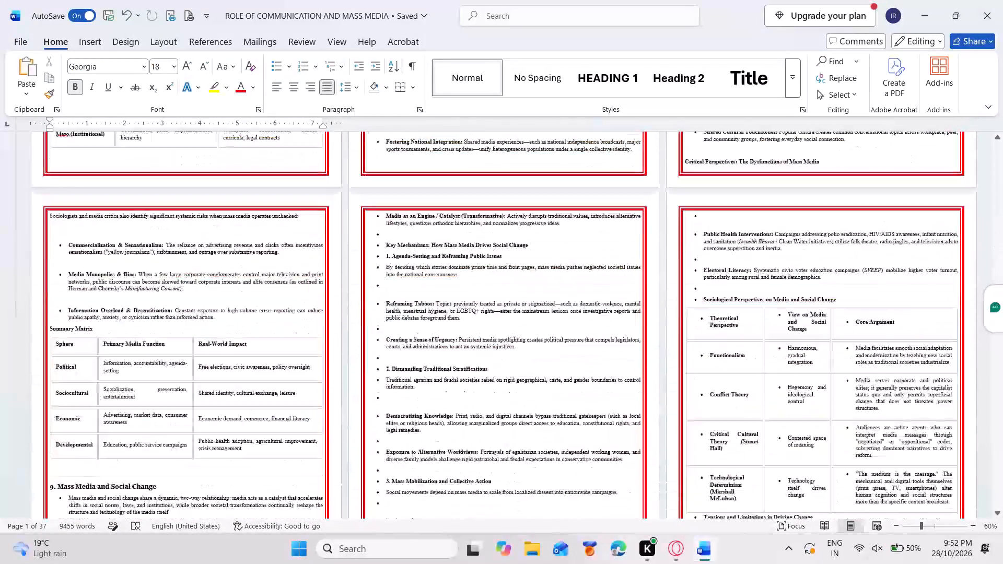
{"action": "scroll", "coordinate": [435, 317], "scroll_direction": "up", "scroll_amount": 1}
{"action": "scroll", "coordinate": [435, 317], "scroll_direction": "down", "scroll_amount": 1}
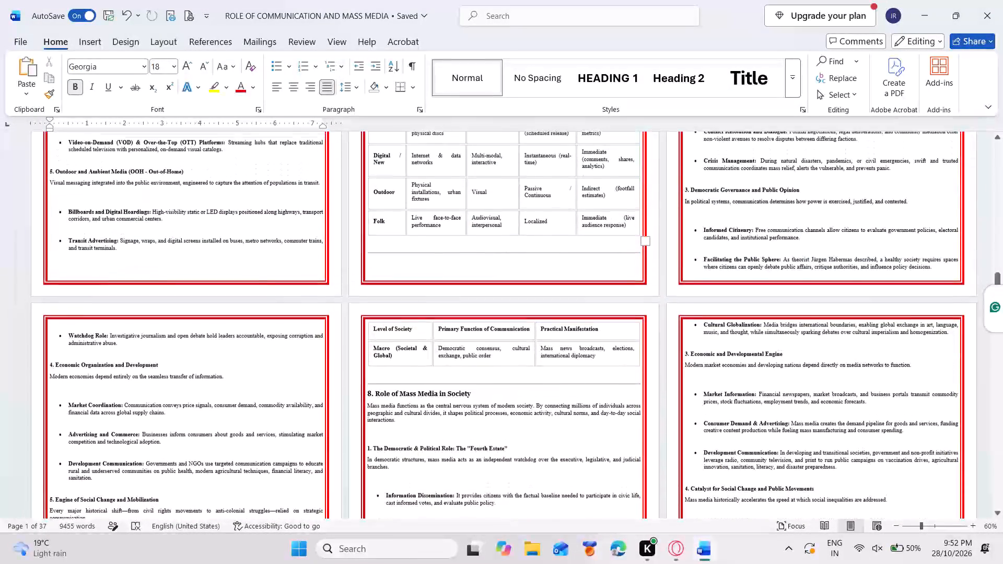
{"action": "scroll", "coordinate": [435, 317], "scroll_direction": "down", "scroll_amount": 4}
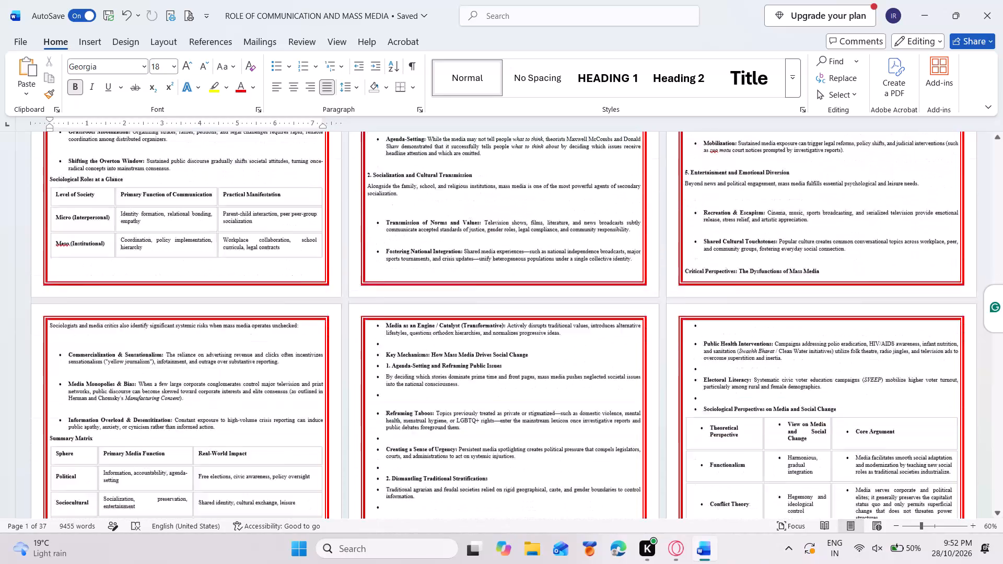
{"action": "scroll", "coordinate": [435, 317], "scroll_direction": "down", "scroll_amount": 4}
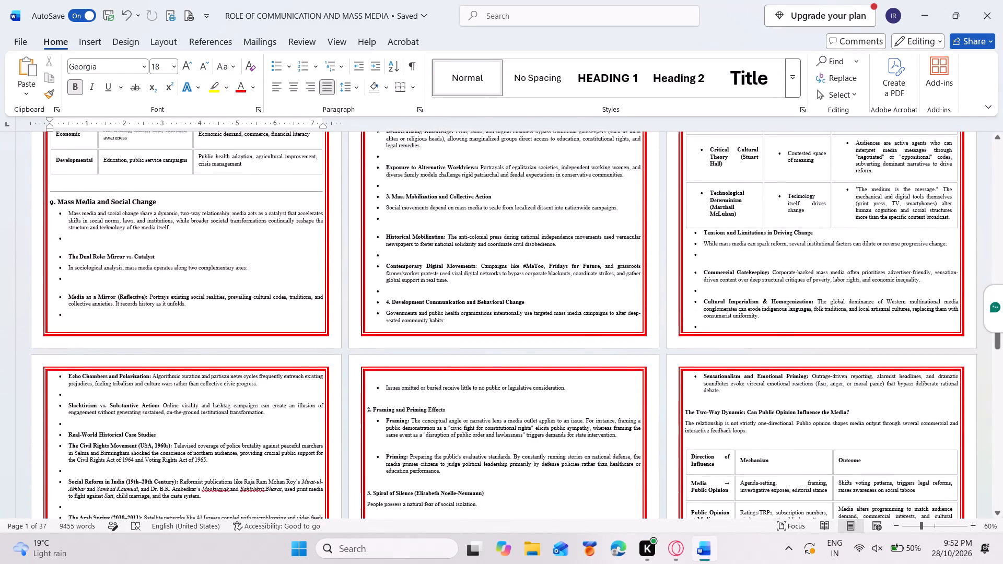
{"action": "scroll", "coordinate": [435, 317], "scroll_direction": "down", "scroll_amount": 3}
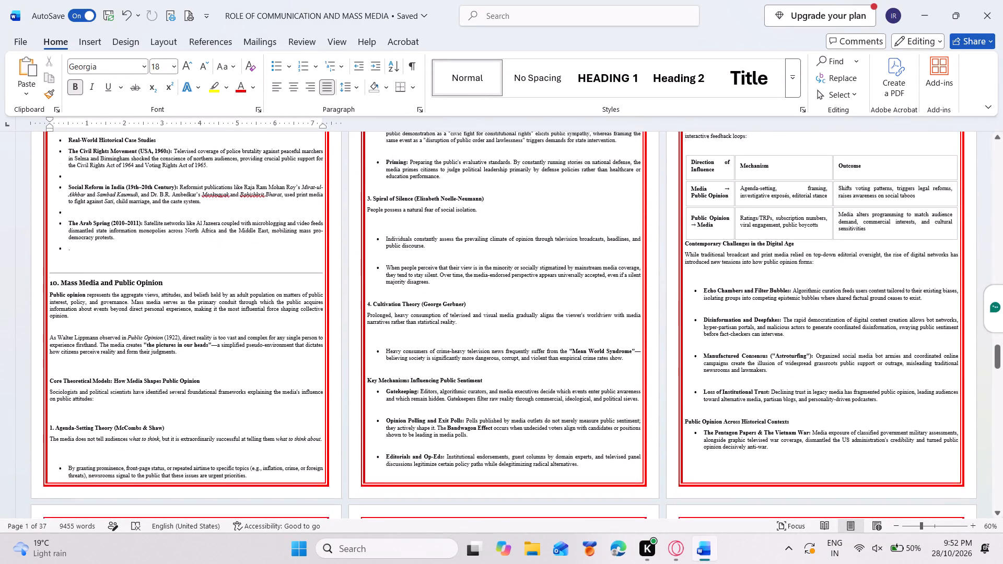
{"action": "scroll", "coordinate": [435, 317], "scroll_direction": "down", "scroll_amount": 5}
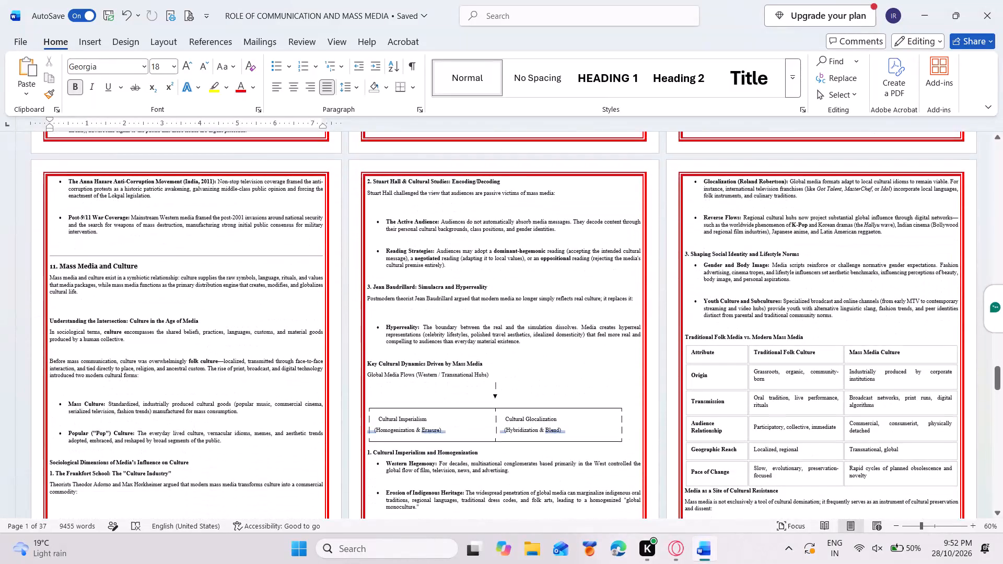
{"action": "scroll", "coordinate": [435, 317], "scroll_direction": "down", "scroll_amount": 3}
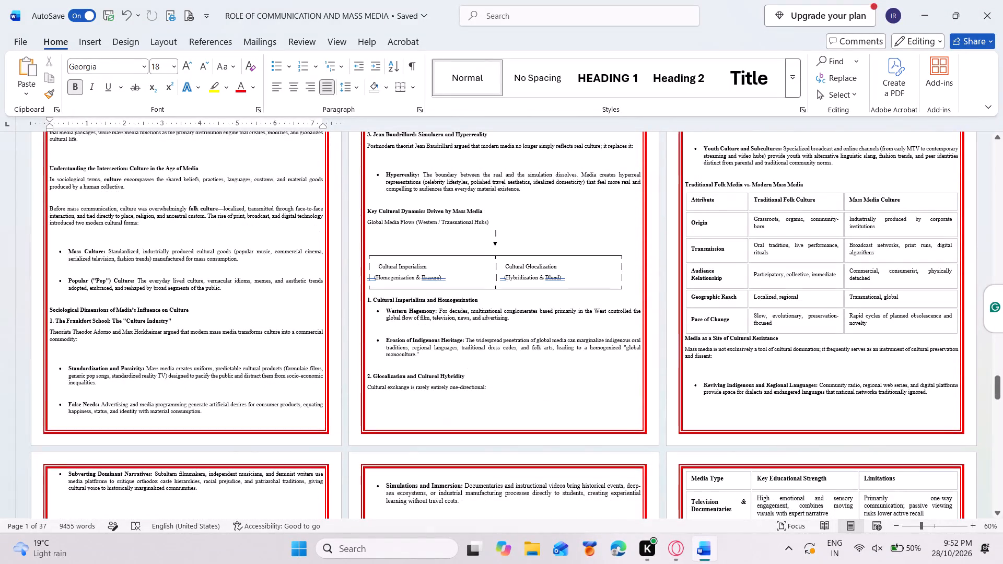
{"action": "scroll", "coordinate": [435, 317], "scroll_direction": "down", "scroll_amount": 3}
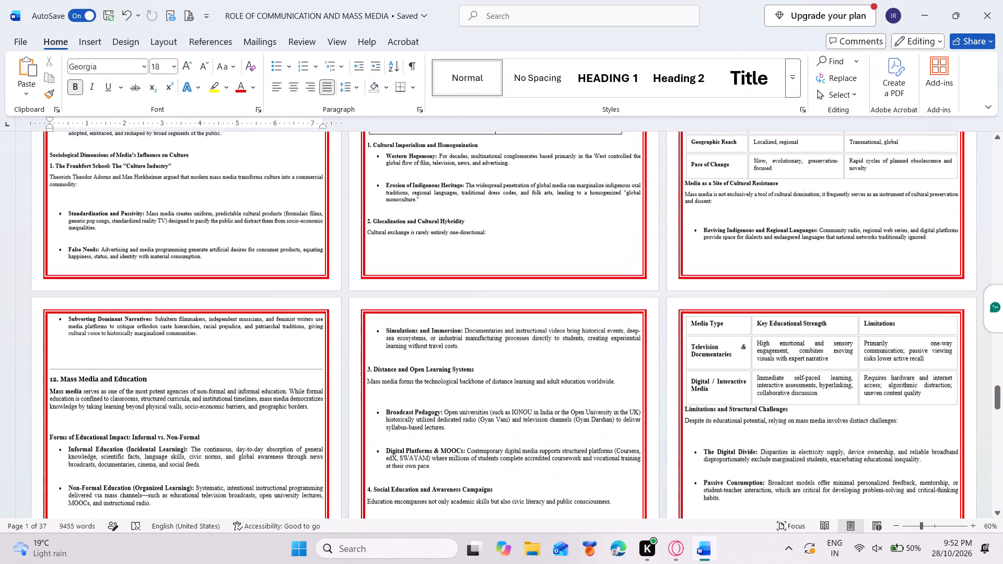
{"action": "scroll", "coordinate": [435, 317], "scroll_direction": "down", "scroll_amount": 4}
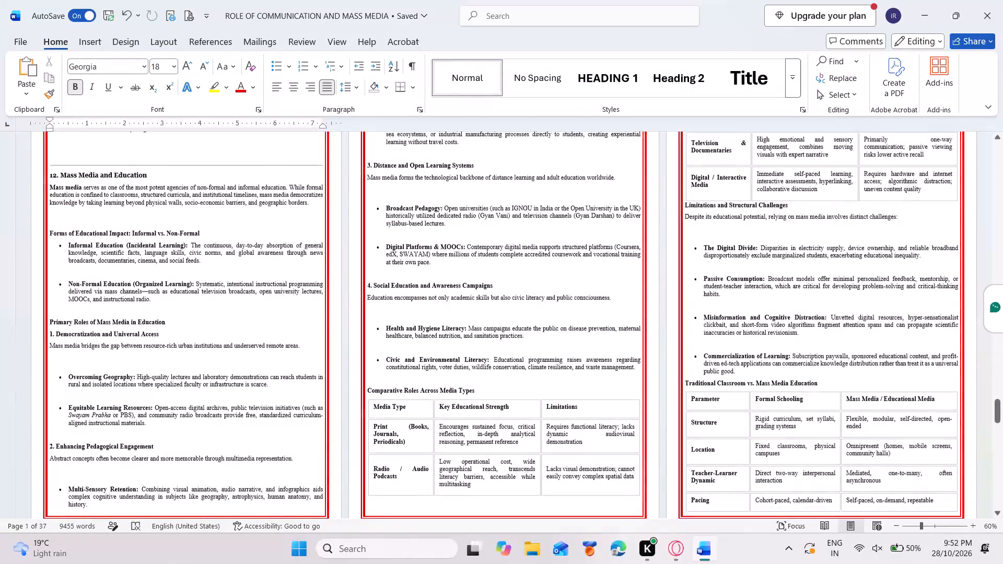
{"action": "scroll", "coordinate": [435, 317], "scroll_direction": "down", "scroll_amount": 2}
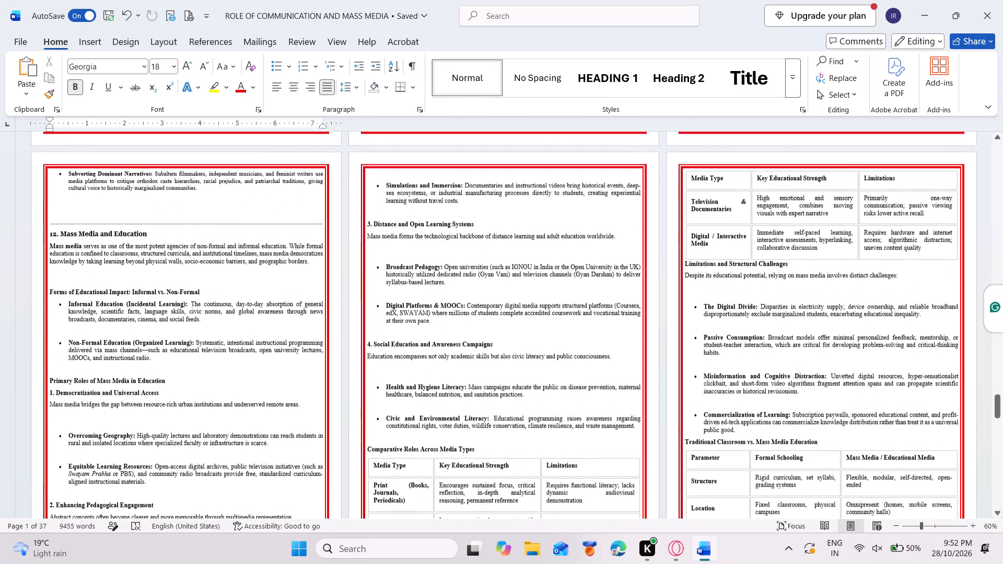
{"action": "scroll", "coordinate": [435, 317], "scroll_direction": "down", "scroll_amount": 2}
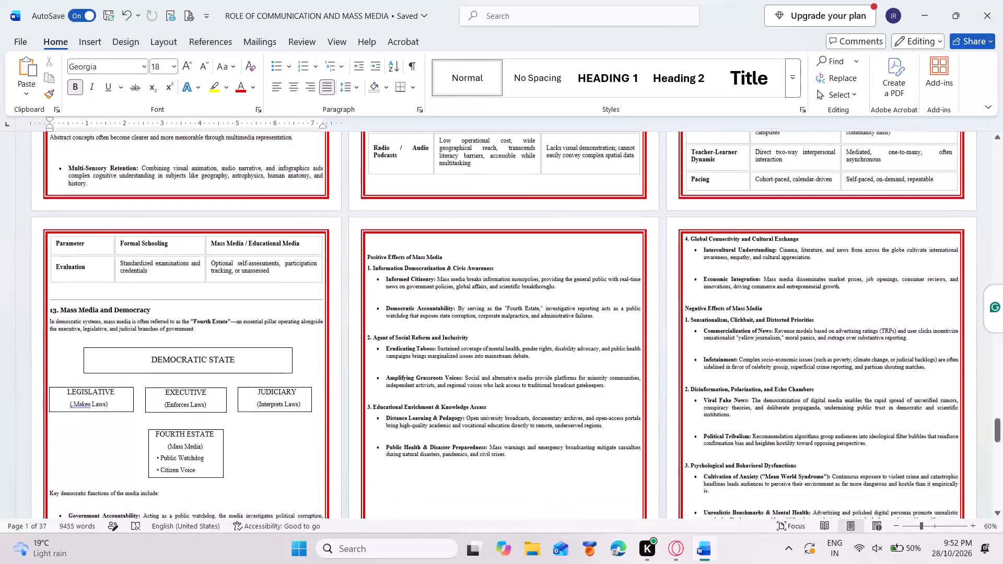
{"action": "scroll", "coordinate": [435, 317], "scroll_direction": "down", "scroll_amount": 1}
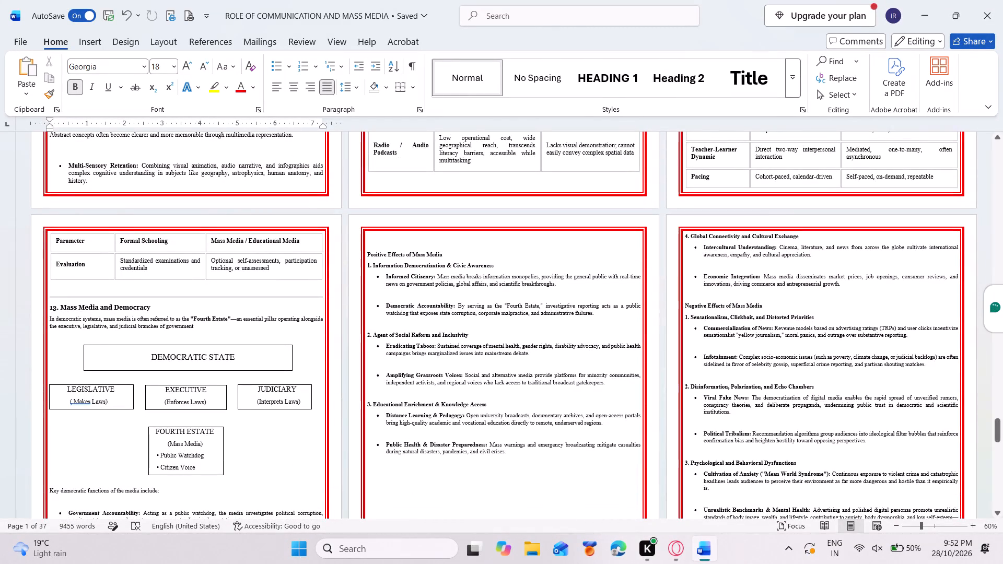
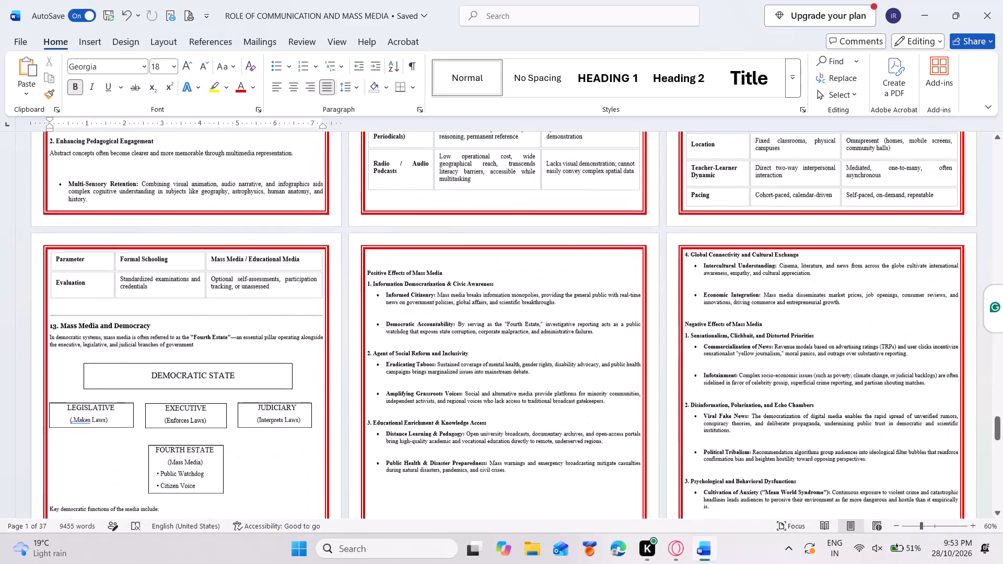
Look back through the project's chapters from section 13, Mass Media and Democracy, to the cover page.
{"action": "scroll", "coordinate": [521, 298], "scroll_direction": "up", "scroll_amount": 7}
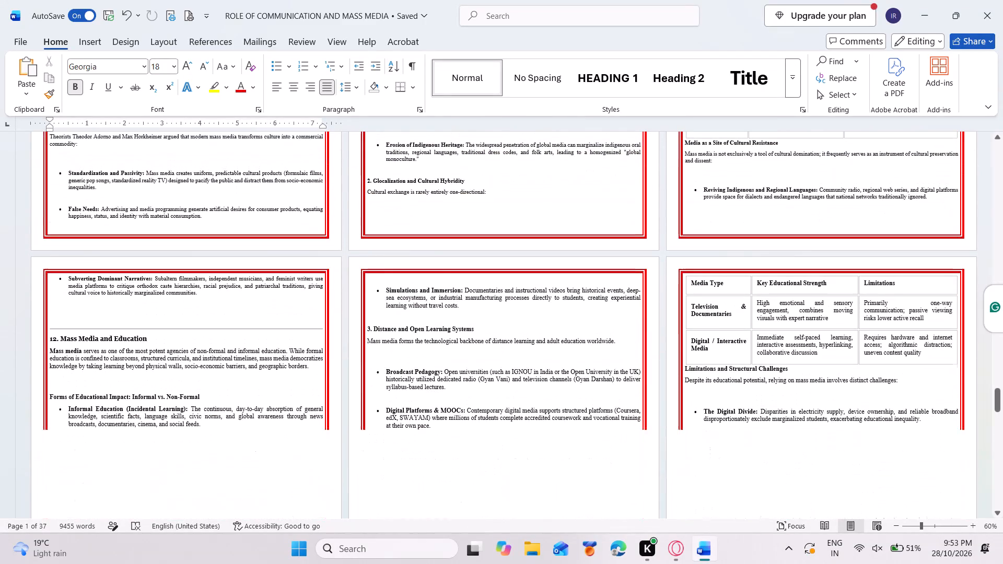
{"action": "scroll", "coordinate": [521, 298], "scroll_direction": "up", "scroll_amount": 7}
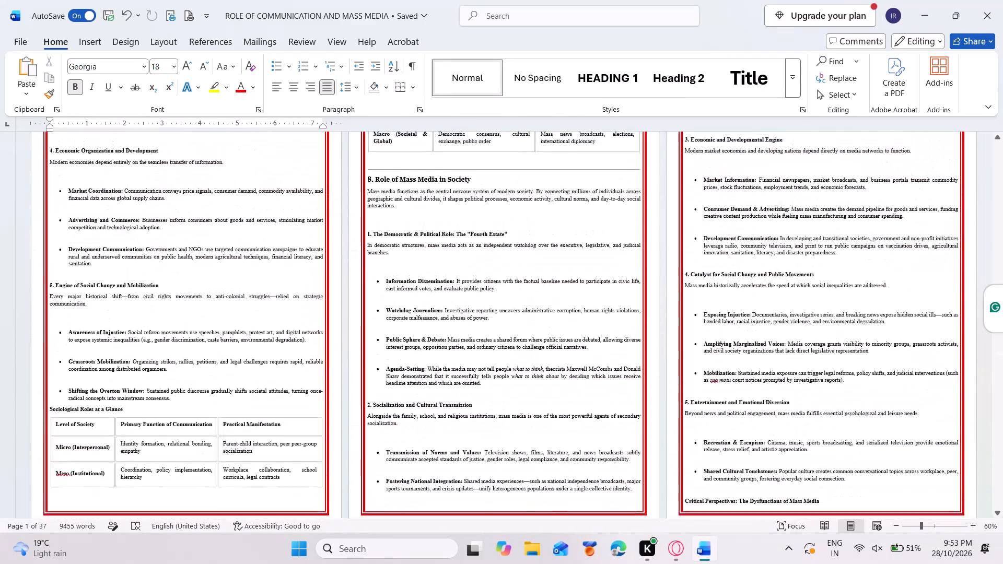
{"action": "scroll", "coordinate": [521, 298], "scroll_direction": "up", "scroll_amount": 11}
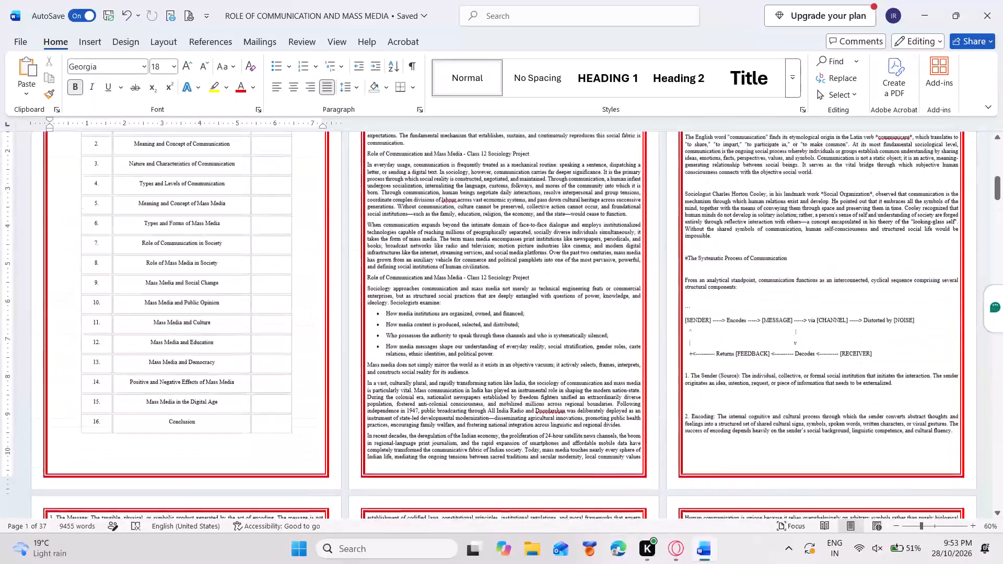
{"action": "scroll", "coordinate": [521, 298], "scroll_direction": "up", "scroll_amount": 14}
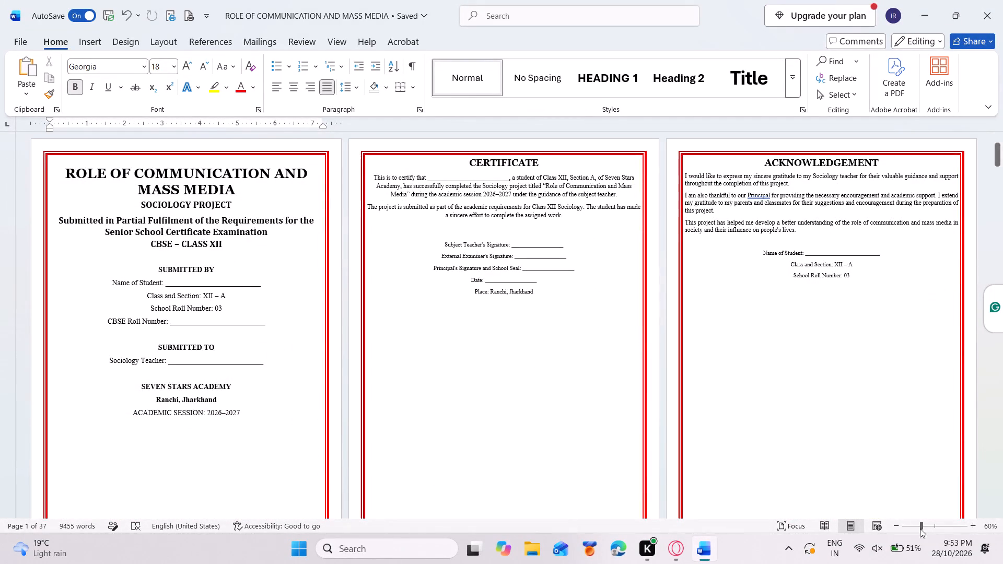
Examine the certificate page's wording and signature lines at 145% zoom.
{"action": "left_click_drag", "start_coordinate": [923, 525], "coordinate": [932, 524]}
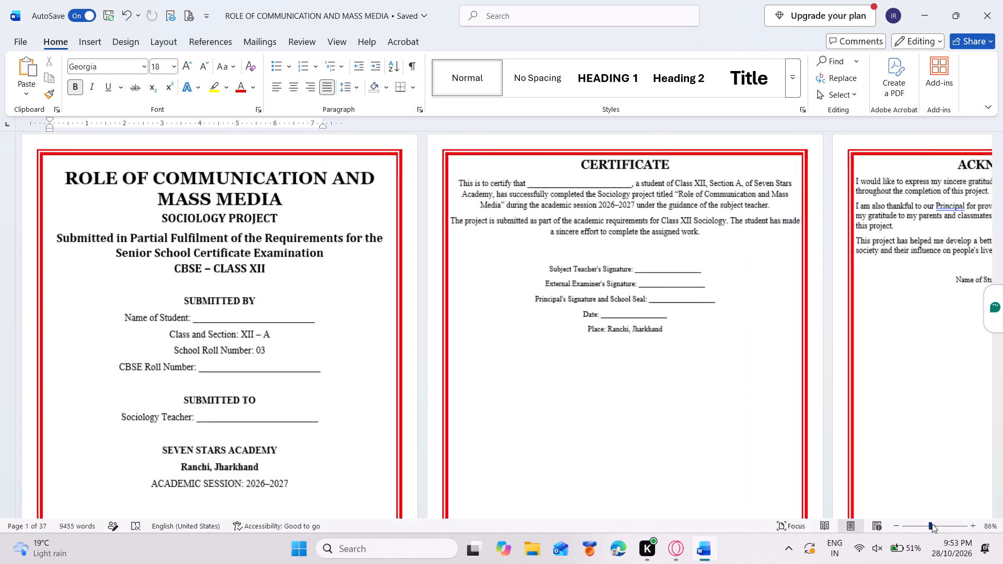
{"action": "left_click_drag", "start_coordinate": [932, 524], "coordinate": [936, 523]}
{"action": "scroll", "coordinate": [657, 439], "scroll_direction": "down", "scroll_amount": 2}
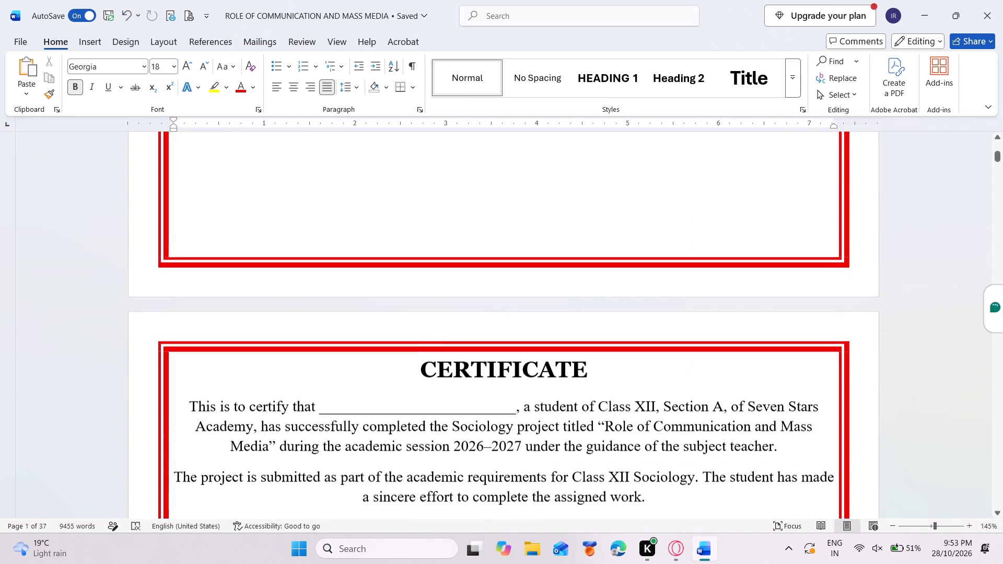
{"action": "scroll", "coordinate": [657, 439], "scroll_direction": "down", "scroll_amount": 3}
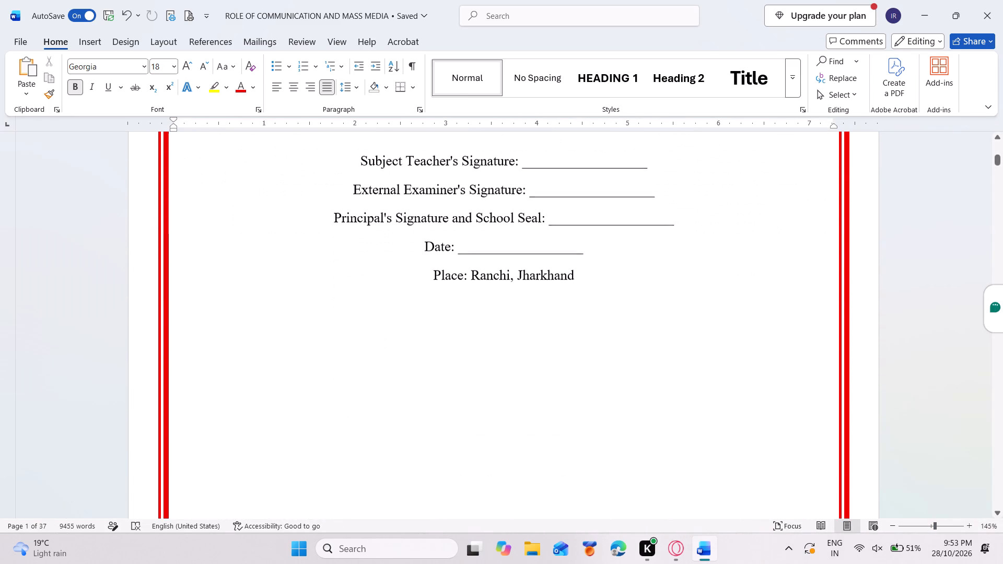
Check the certificate, acknowledgement, index and introduction in Read Mode, and return to Print Layout.
{"action": "left_click", "coordinate": [818, 532]}
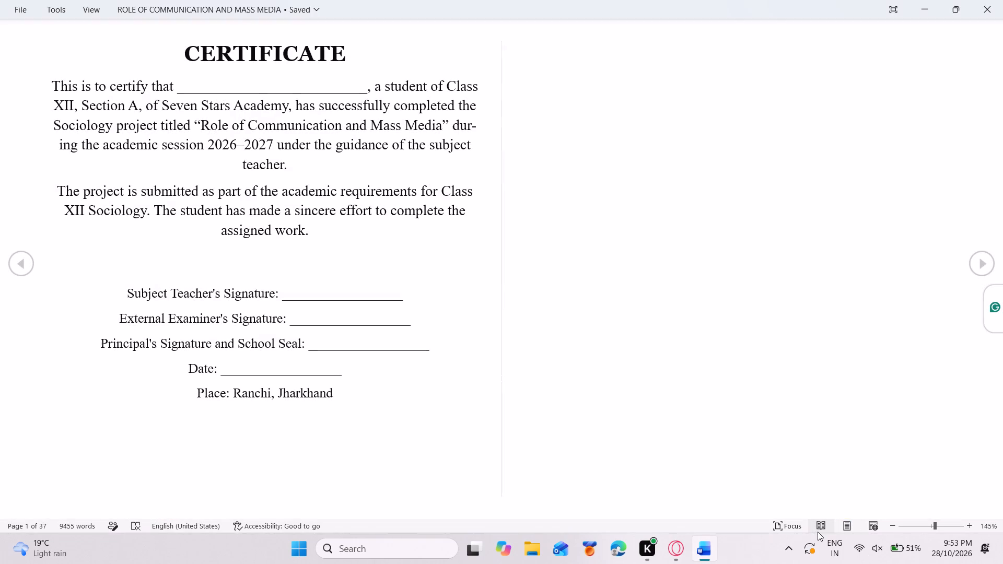
{"action": "left_click", "coordinate": [989, 269]}
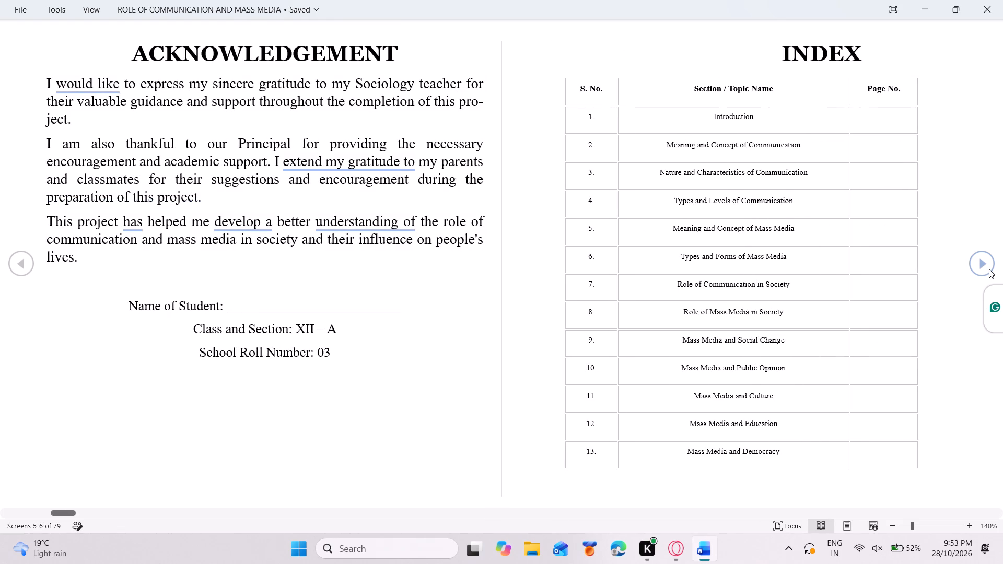
{"action": "left_click", "coordinate": [989, 269]}
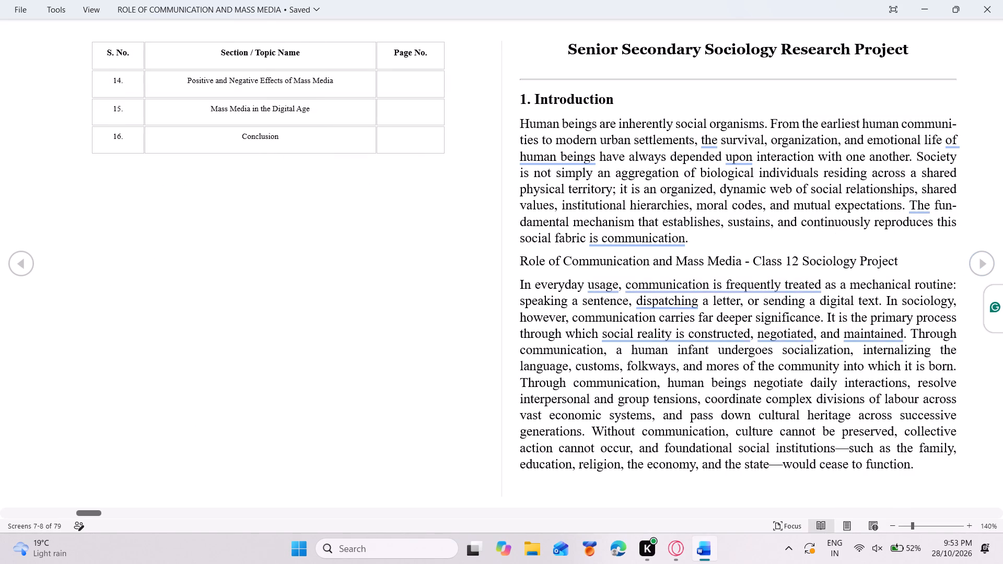
{"action": "left_click", "coordinate": [32, 269]}
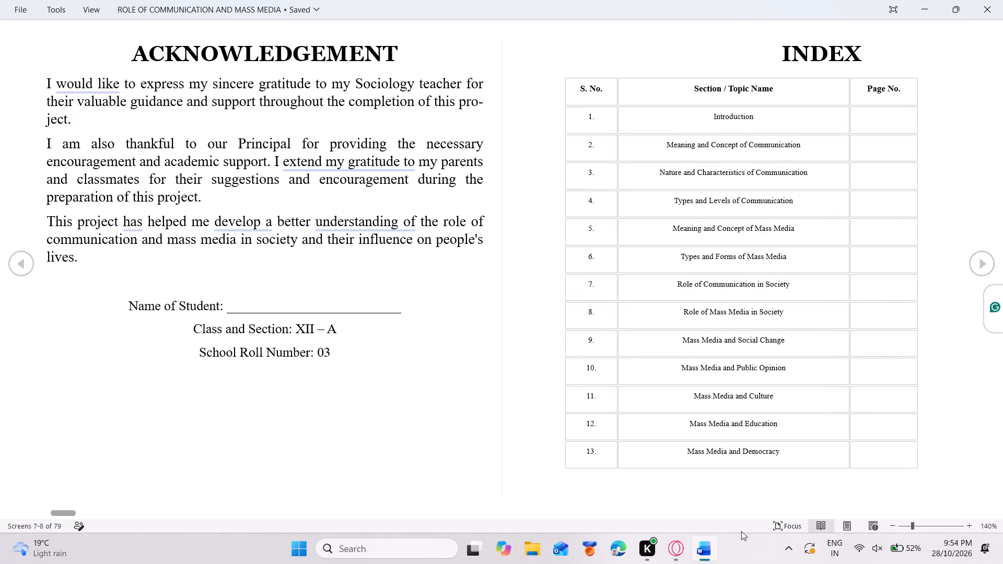
{"action": "left_click", "coordinate": [841, 526]}
Look over the index table's topic entries down to the Conclusion row.
{"action": "scroll", "coordinate": [841, 526], "scroll_direction": "down", "scroll_amount": 3}
{"action": "scroll", "coordinate": [632, 477], "scroll_direction": "down", "scroll_amount": 5}
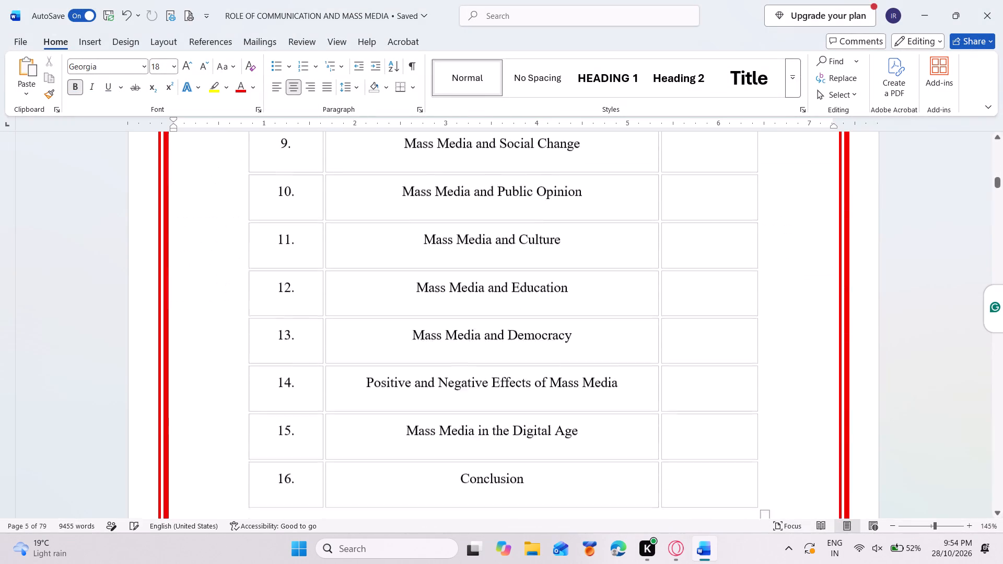